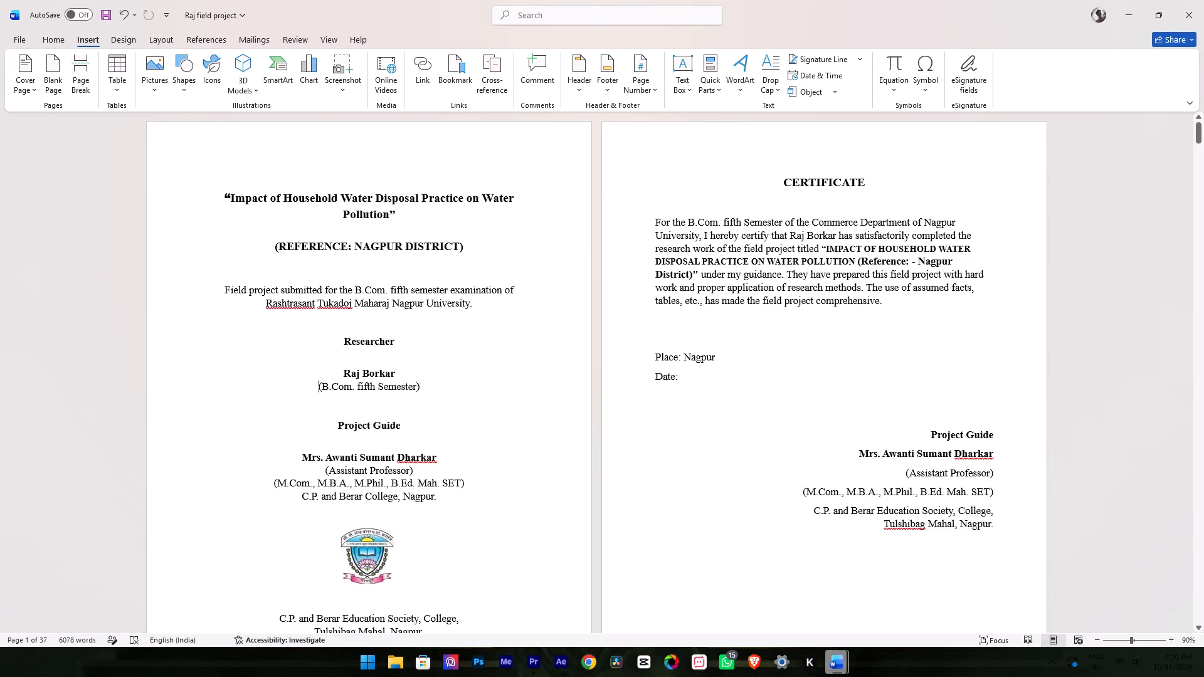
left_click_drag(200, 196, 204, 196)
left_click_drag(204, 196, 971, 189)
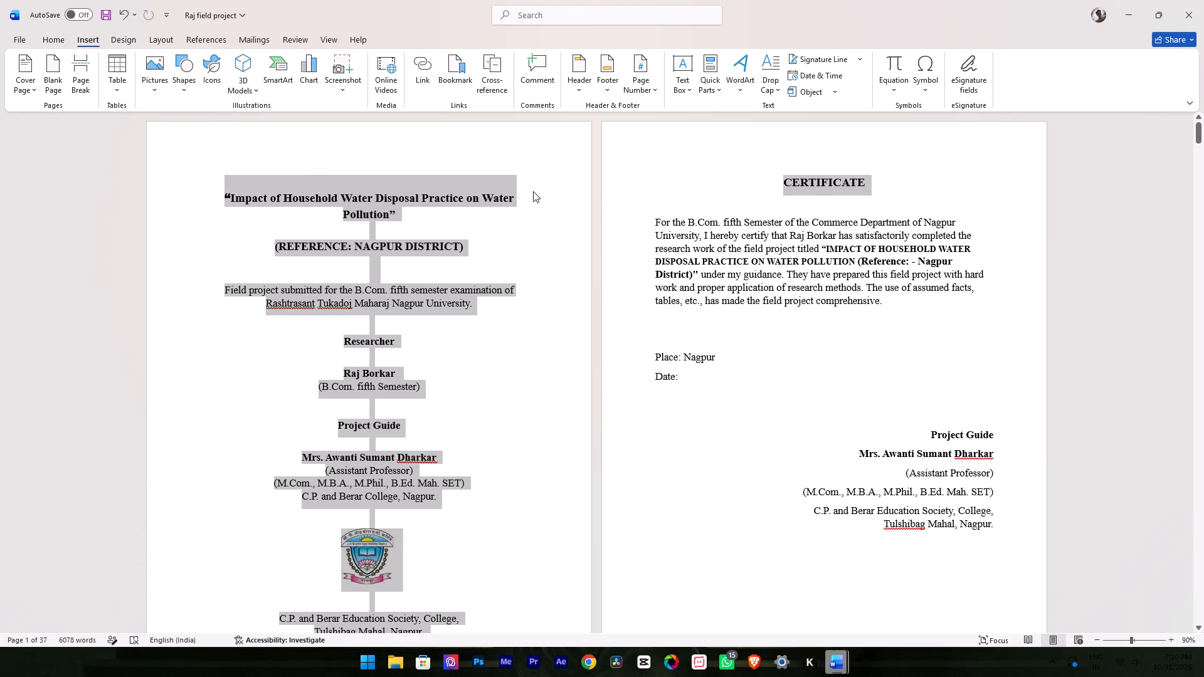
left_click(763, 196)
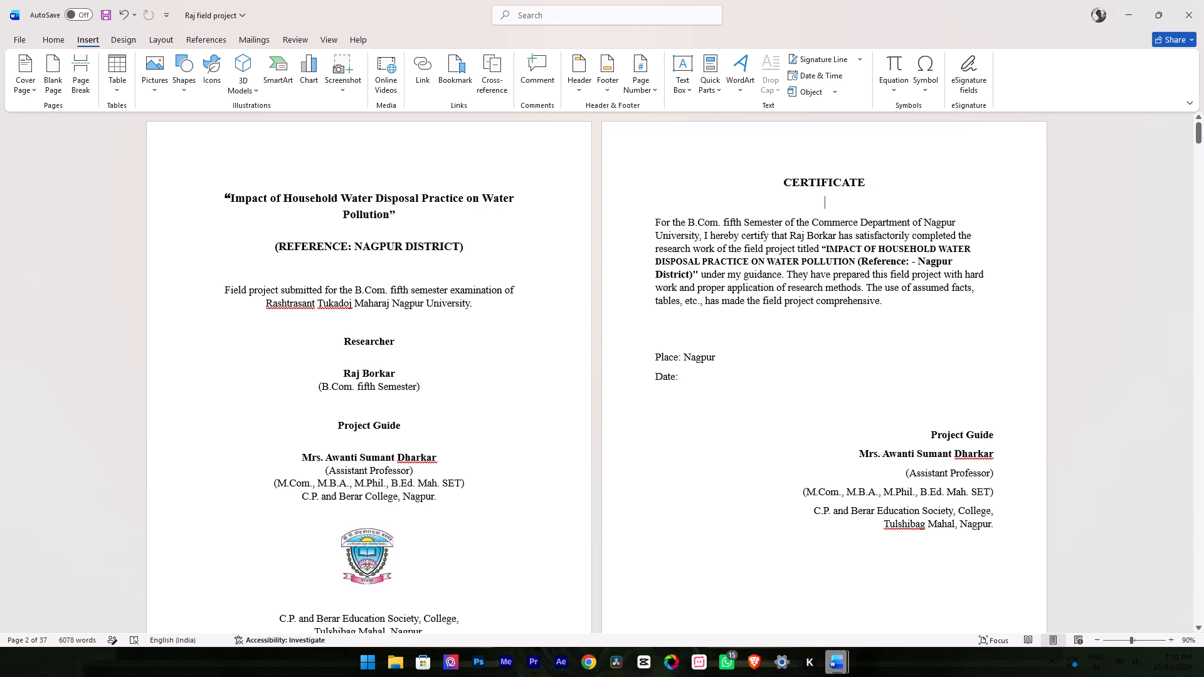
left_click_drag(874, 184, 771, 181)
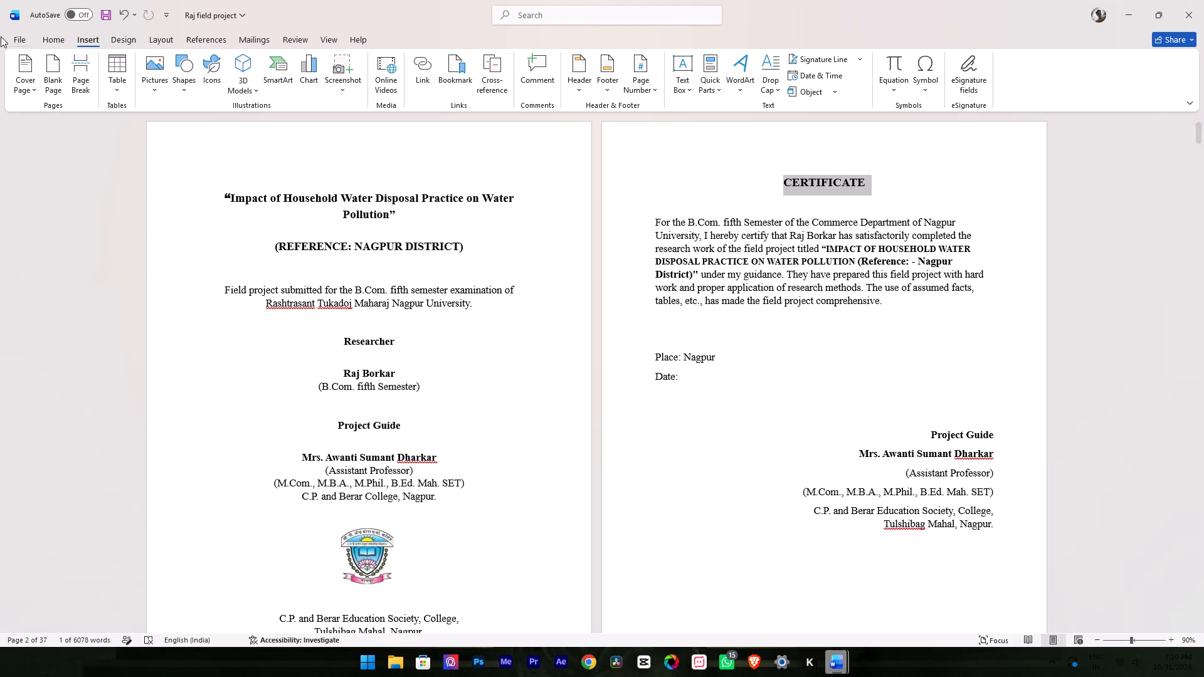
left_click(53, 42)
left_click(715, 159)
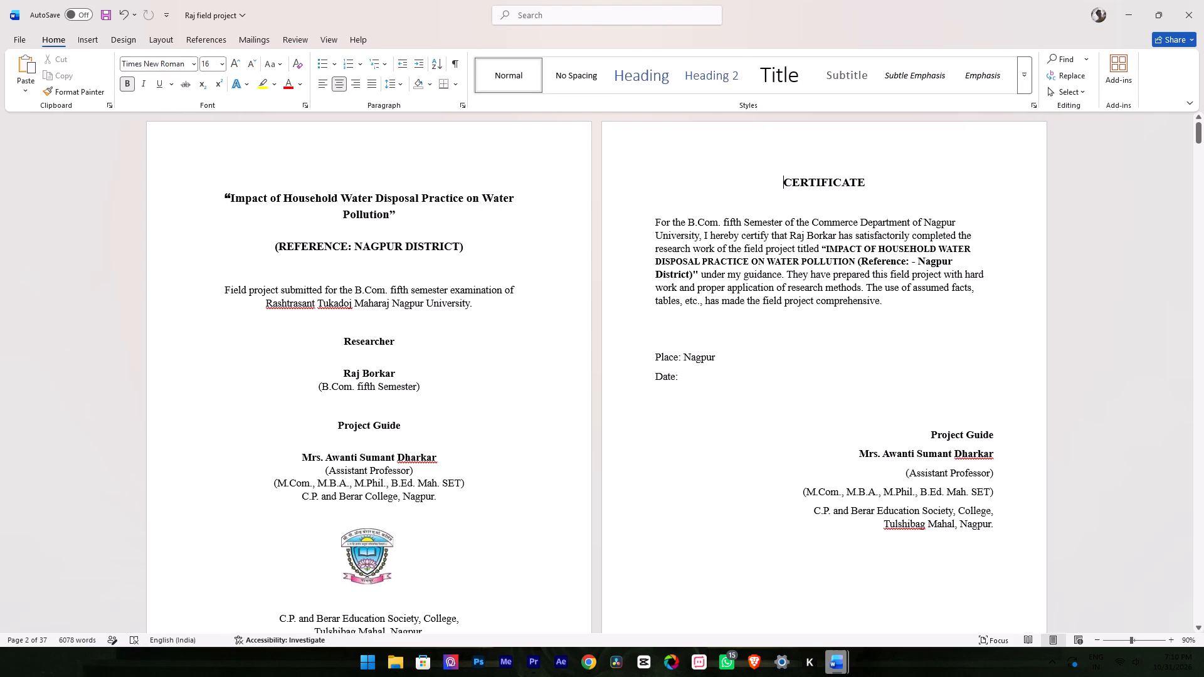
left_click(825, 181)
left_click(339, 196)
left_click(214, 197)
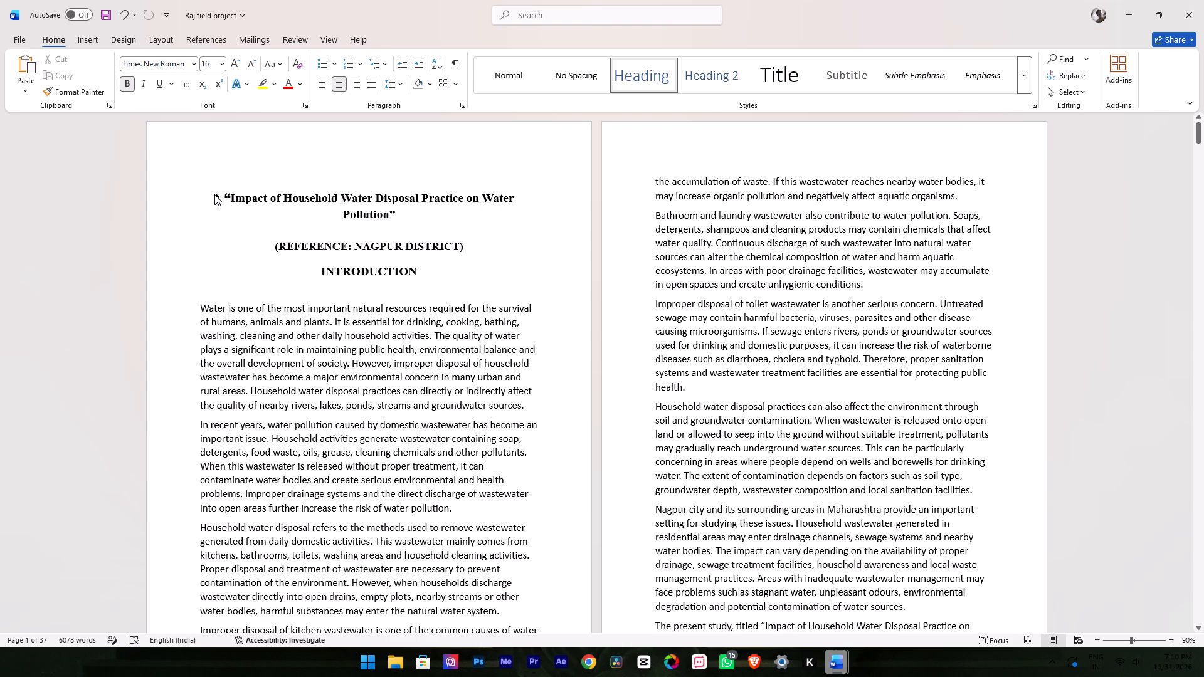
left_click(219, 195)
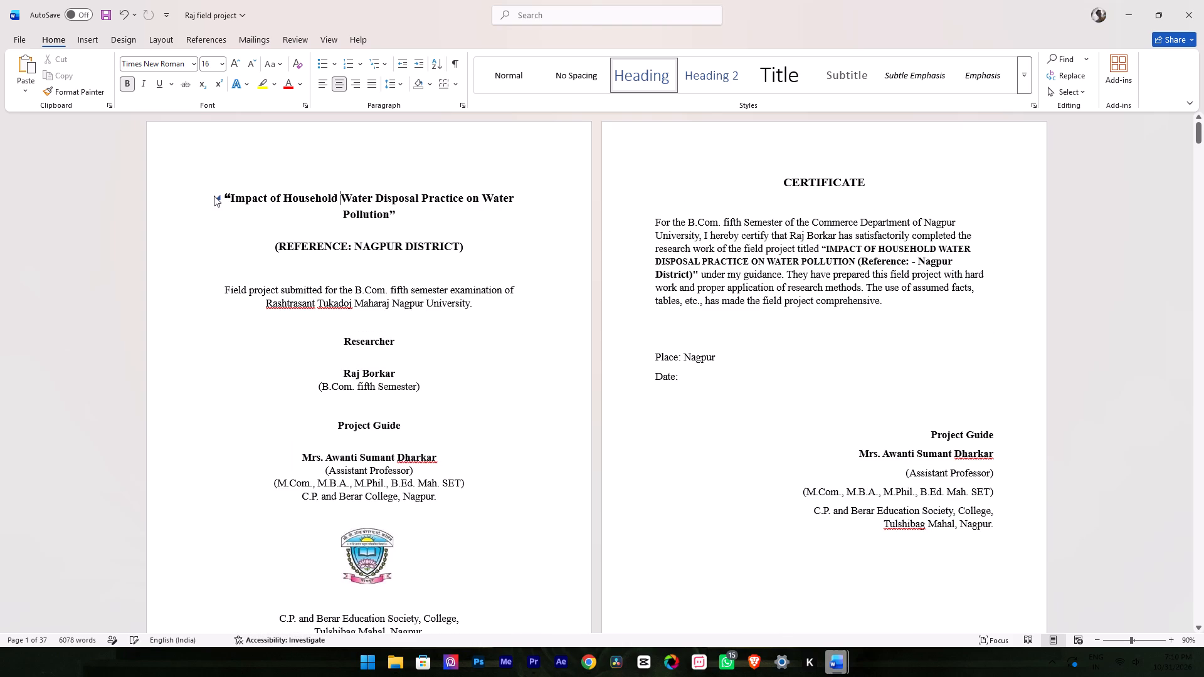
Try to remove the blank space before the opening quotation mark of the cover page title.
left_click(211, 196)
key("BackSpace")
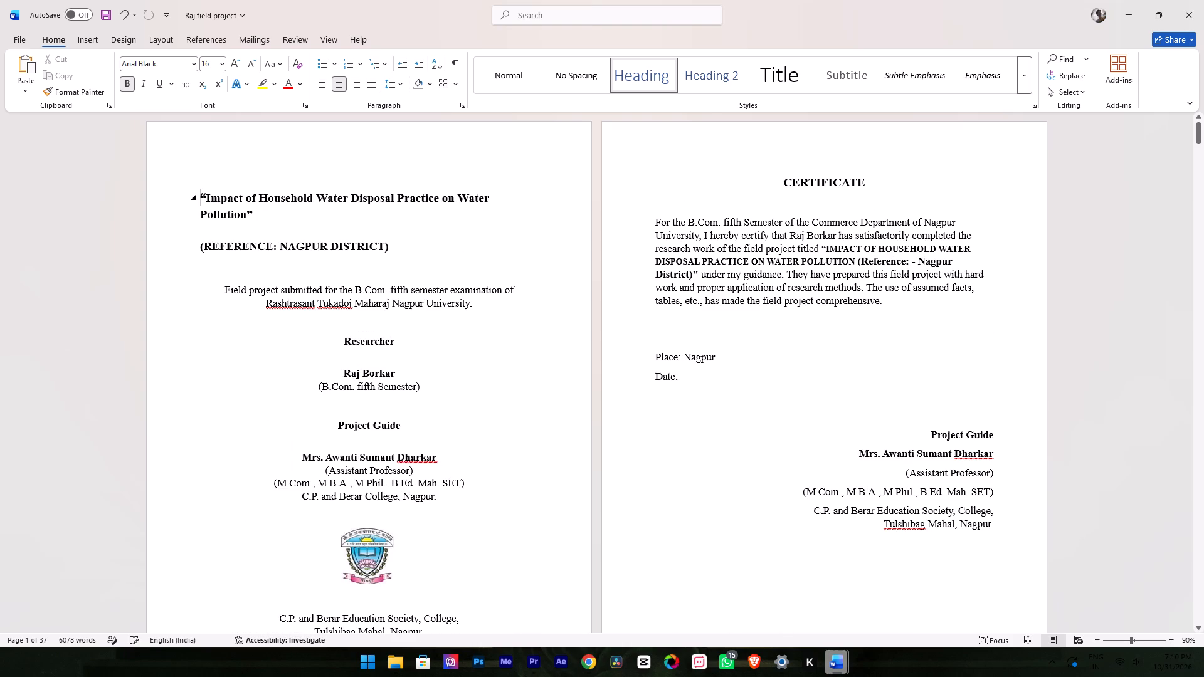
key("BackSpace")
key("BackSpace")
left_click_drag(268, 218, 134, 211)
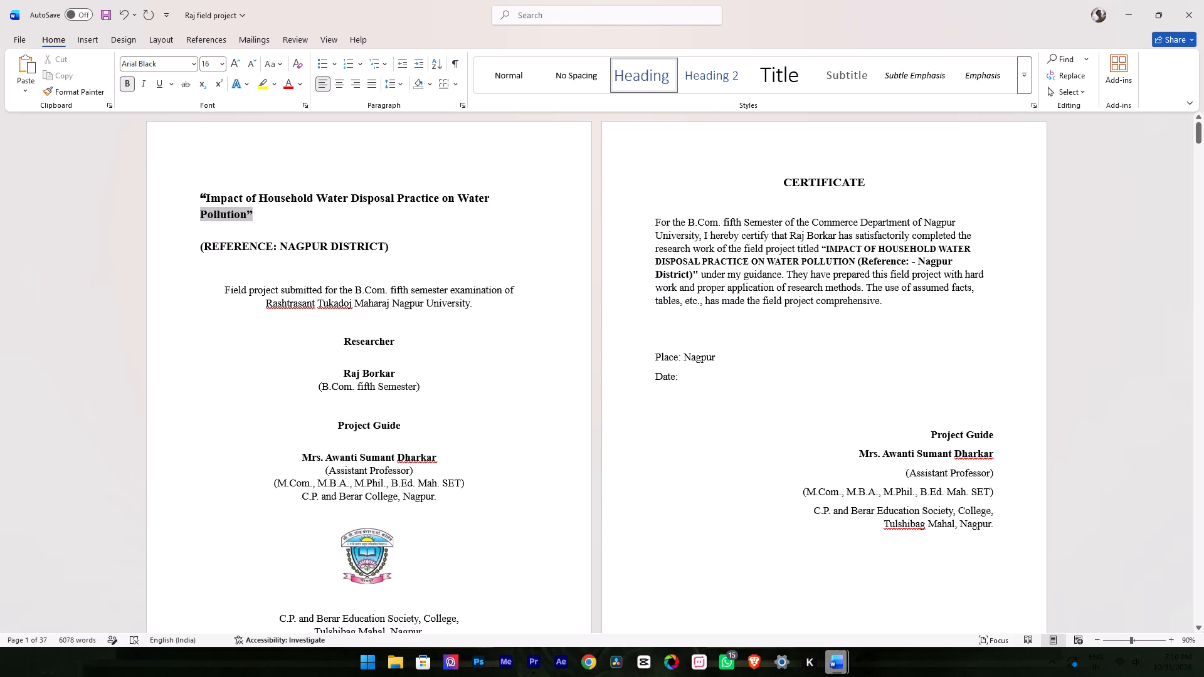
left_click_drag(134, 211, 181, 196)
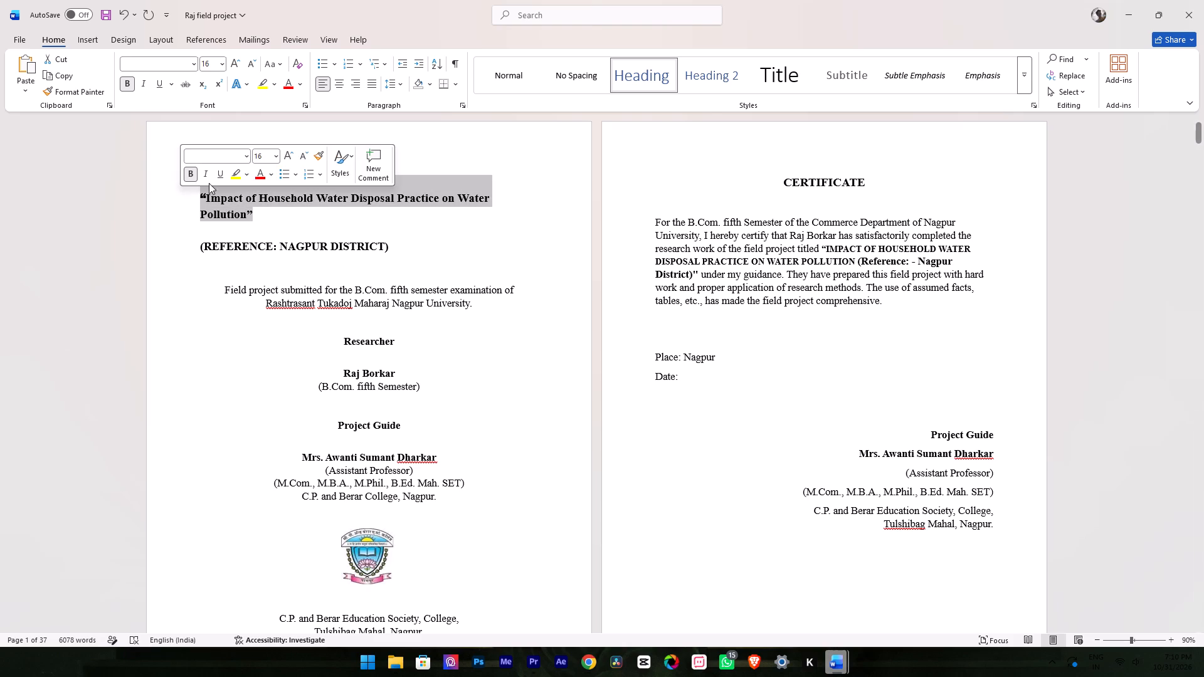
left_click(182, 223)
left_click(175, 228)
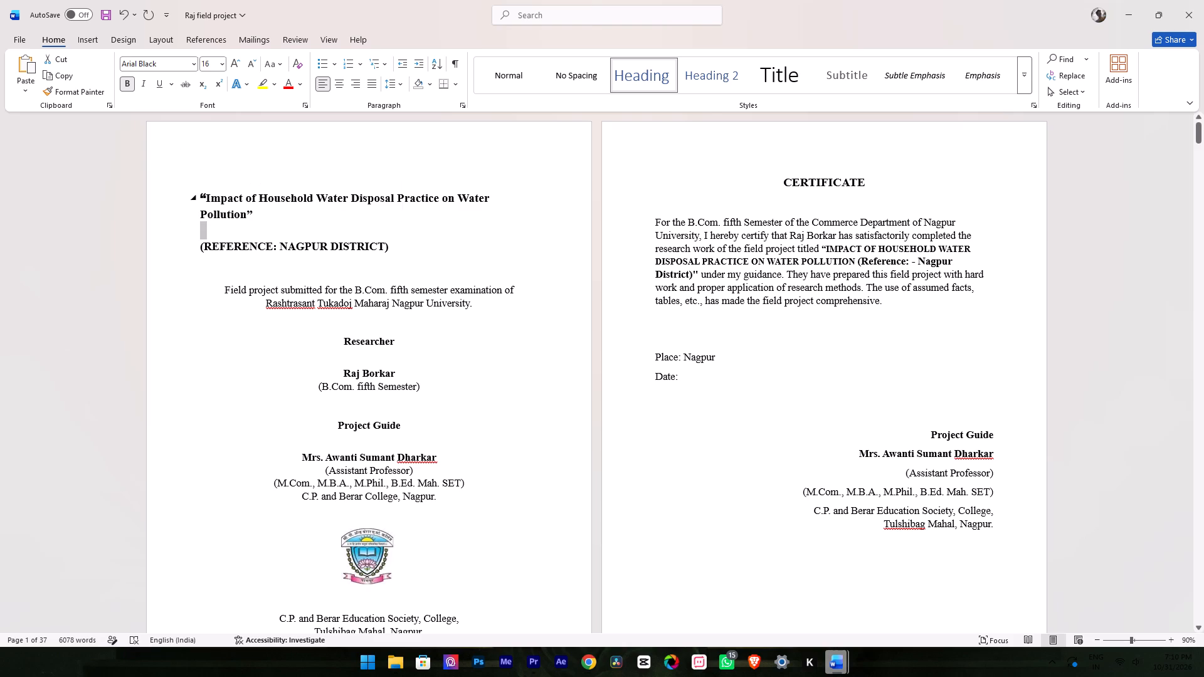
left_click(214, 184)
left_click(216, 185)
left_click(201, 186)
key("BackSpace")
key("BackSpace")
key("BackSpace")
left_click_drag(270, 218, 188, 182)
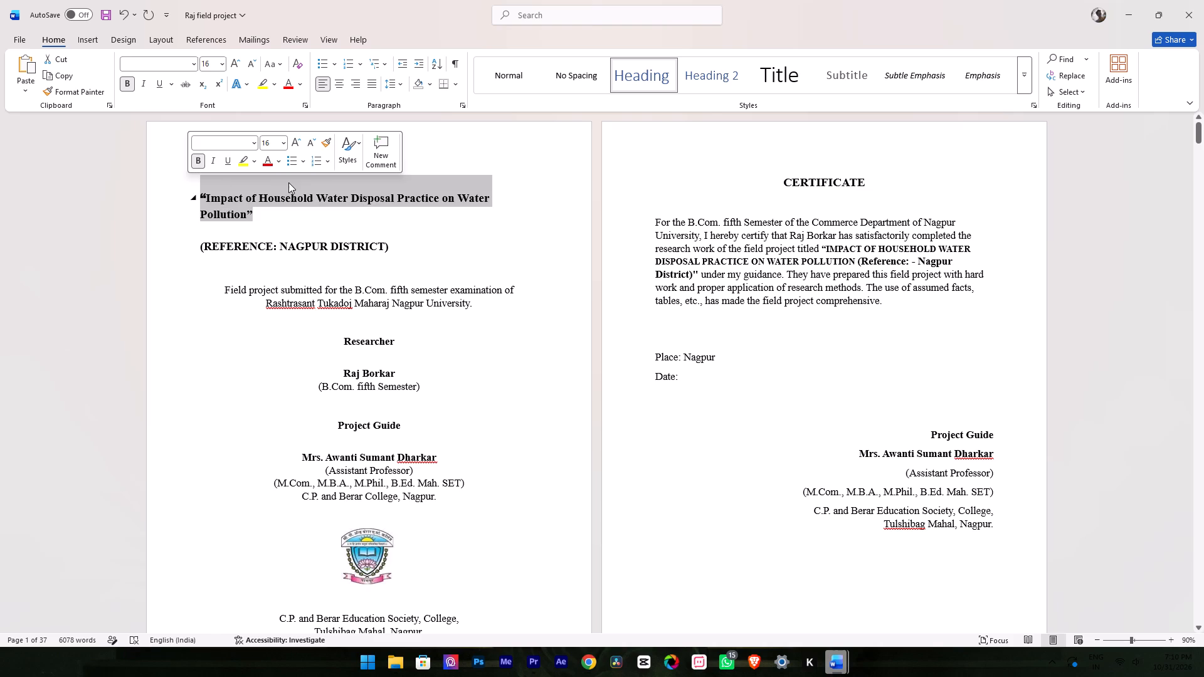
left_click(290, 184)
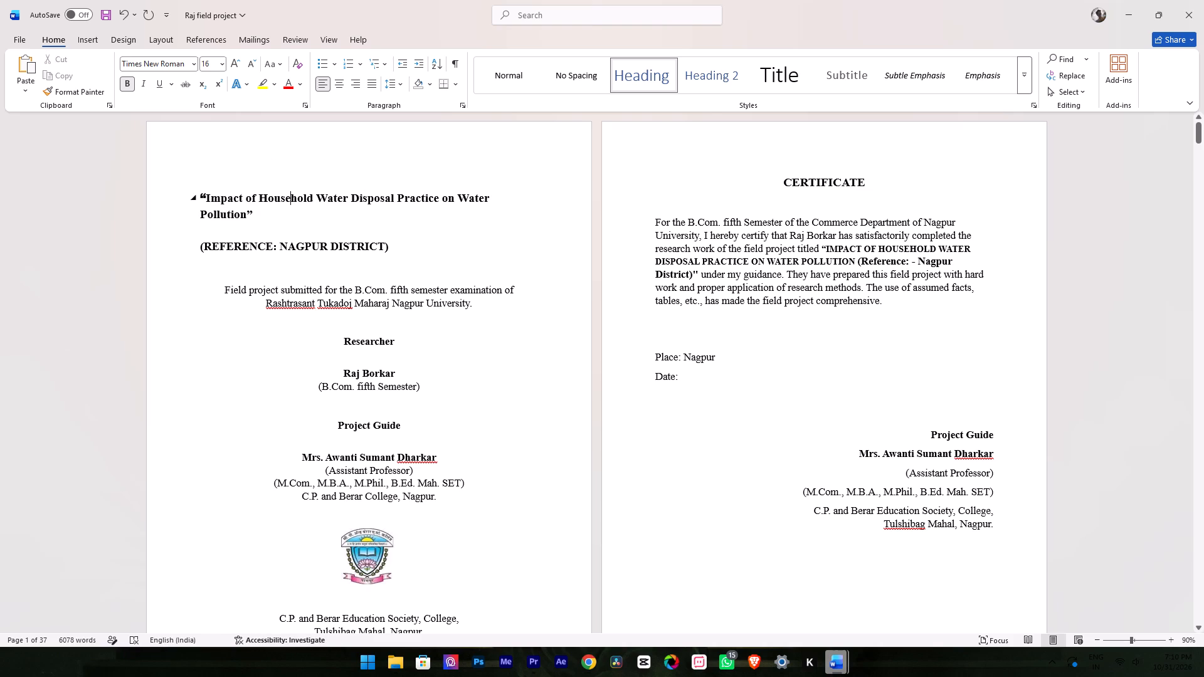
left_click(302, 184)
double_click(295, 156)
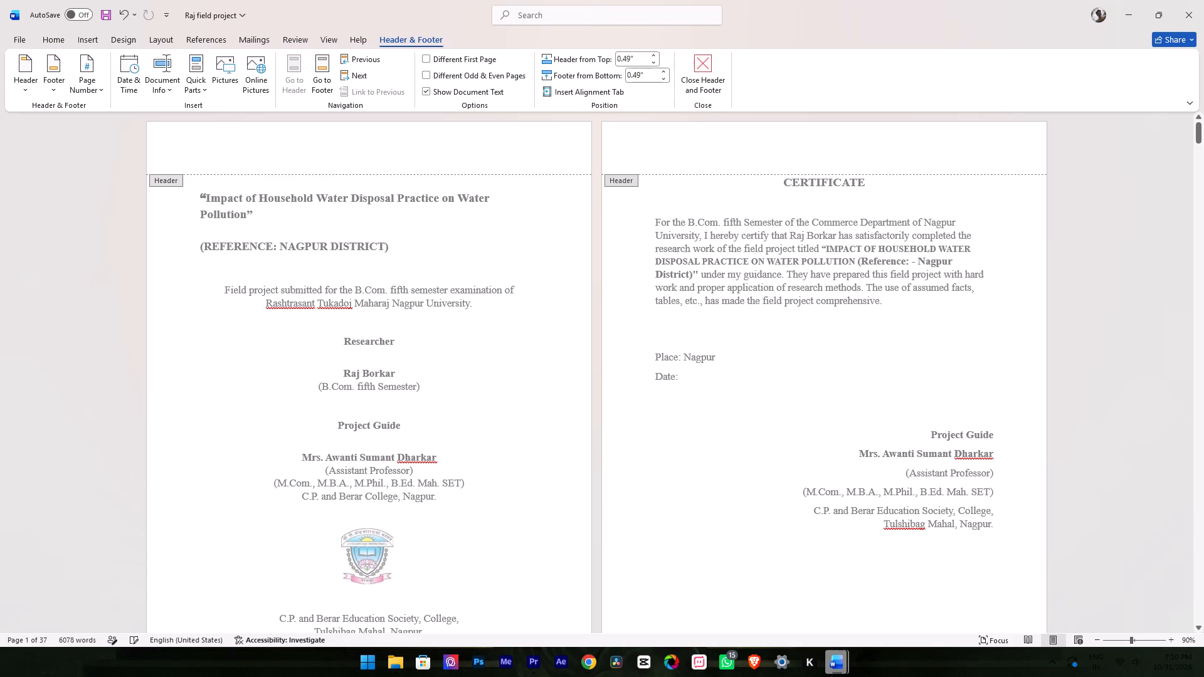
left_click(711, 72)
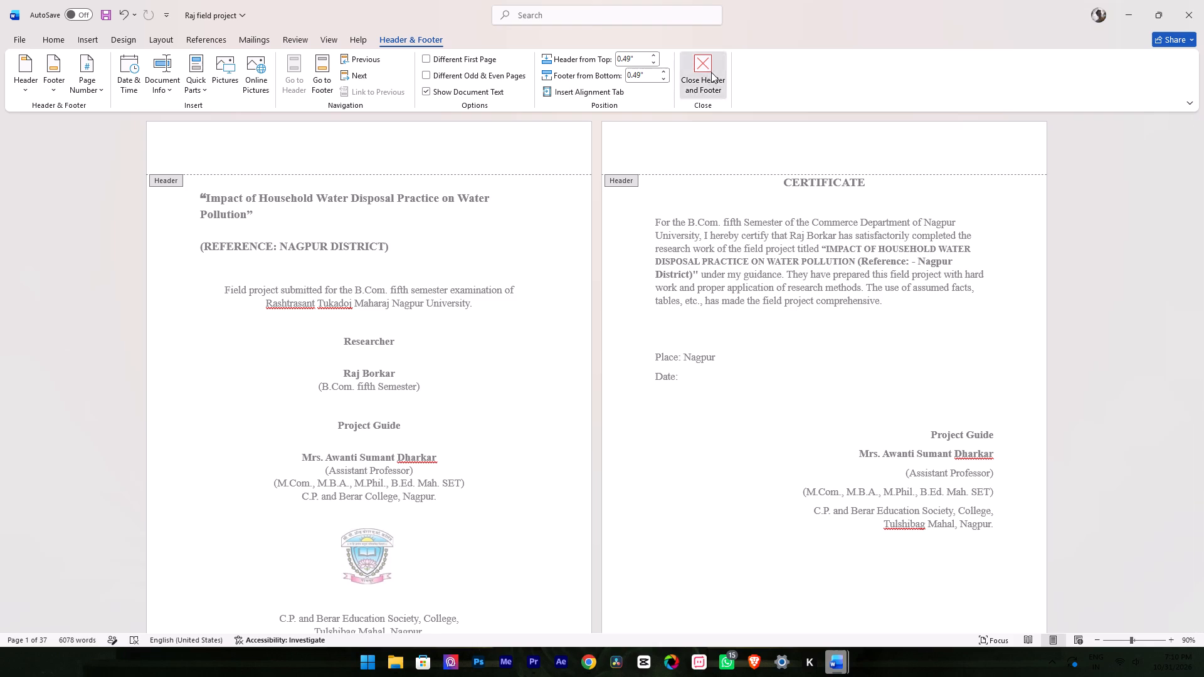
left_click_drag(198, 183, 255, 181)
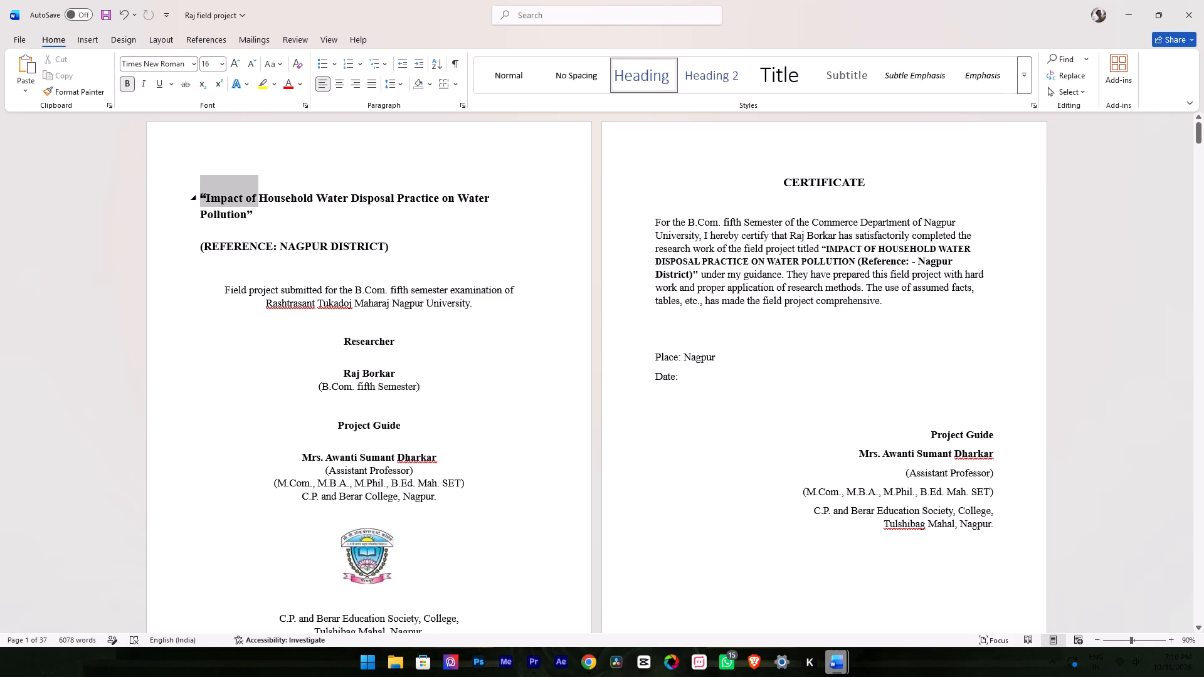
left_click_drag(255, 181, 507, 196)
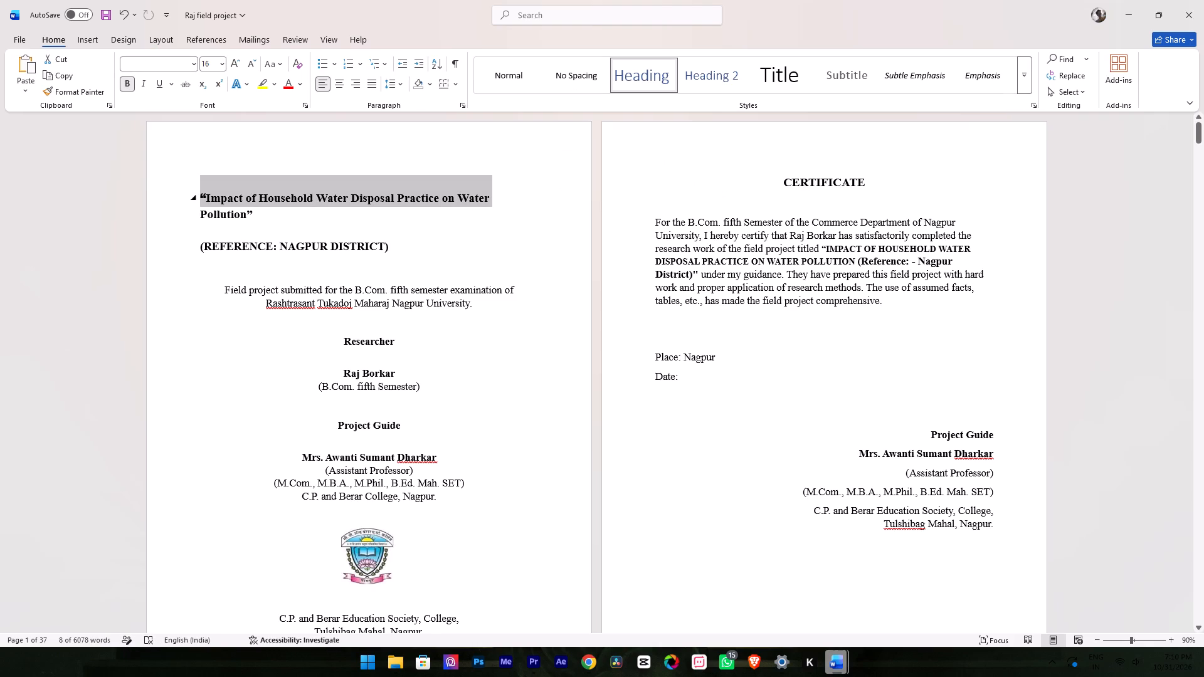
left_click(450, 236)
Centre the cover page title about household water disposal and convert it to uppercase.
left_click_drag(280, 213, 170, 176)
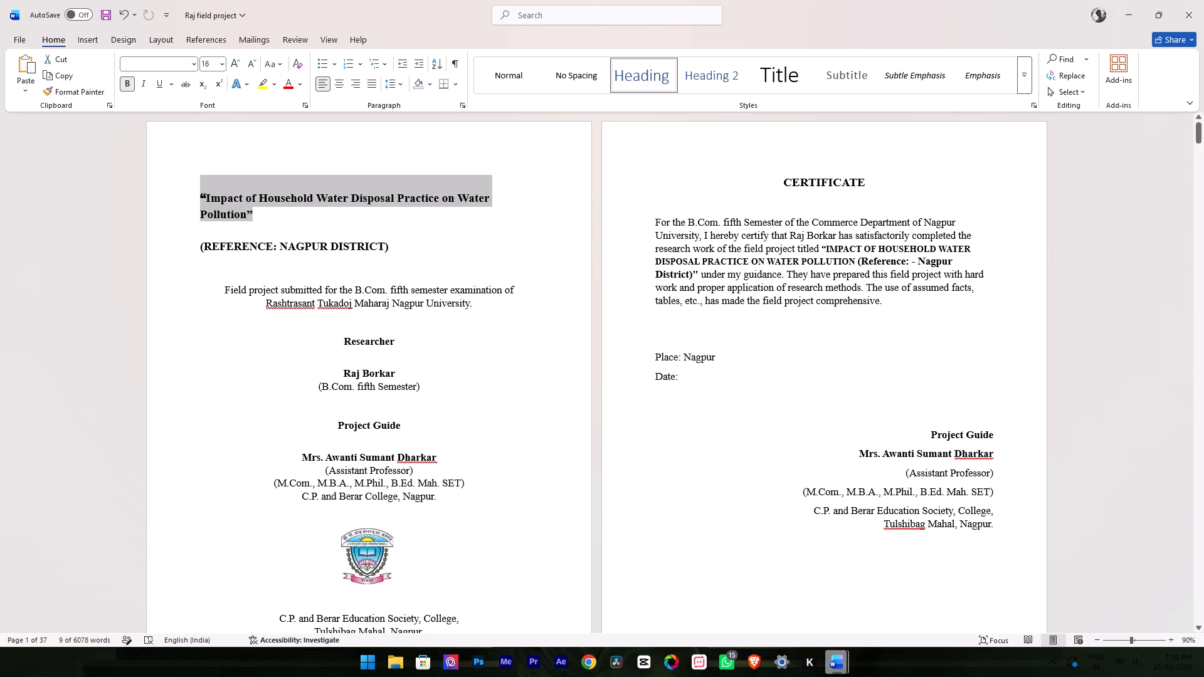
scroll(608, 263, "down", 5)
scroll(510, 236, "up", 10)
left_click(339, 80)
left_click(268, 65)
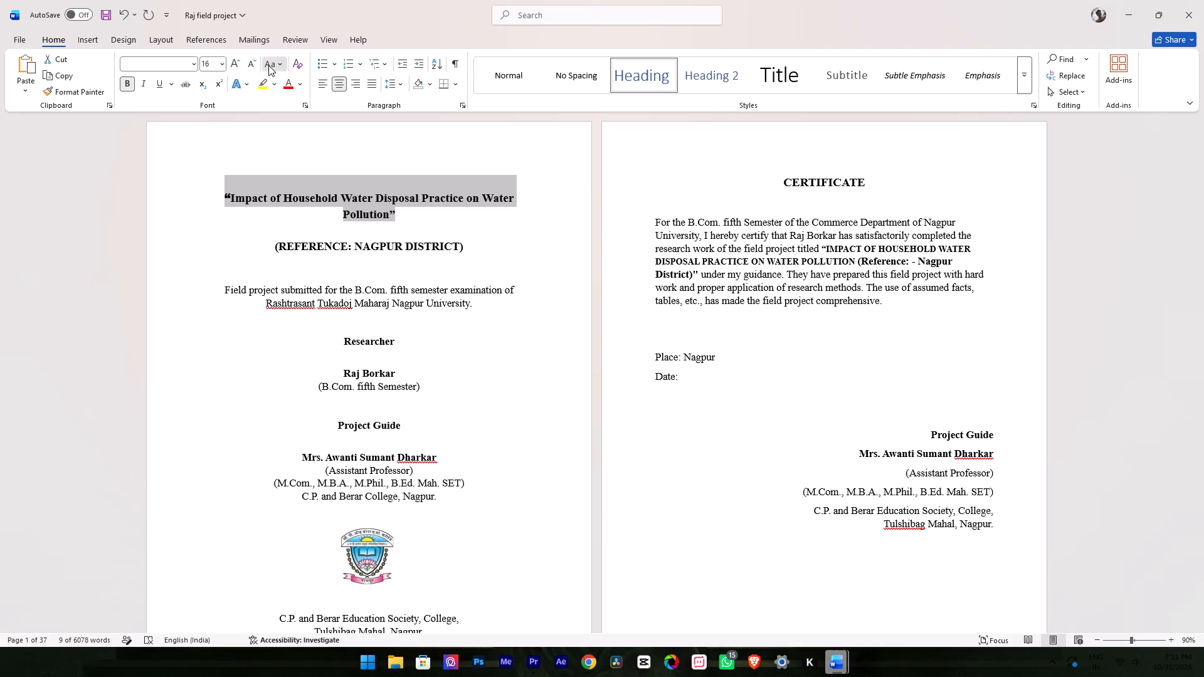
left_click(314, 117)
left_click(489, 288)
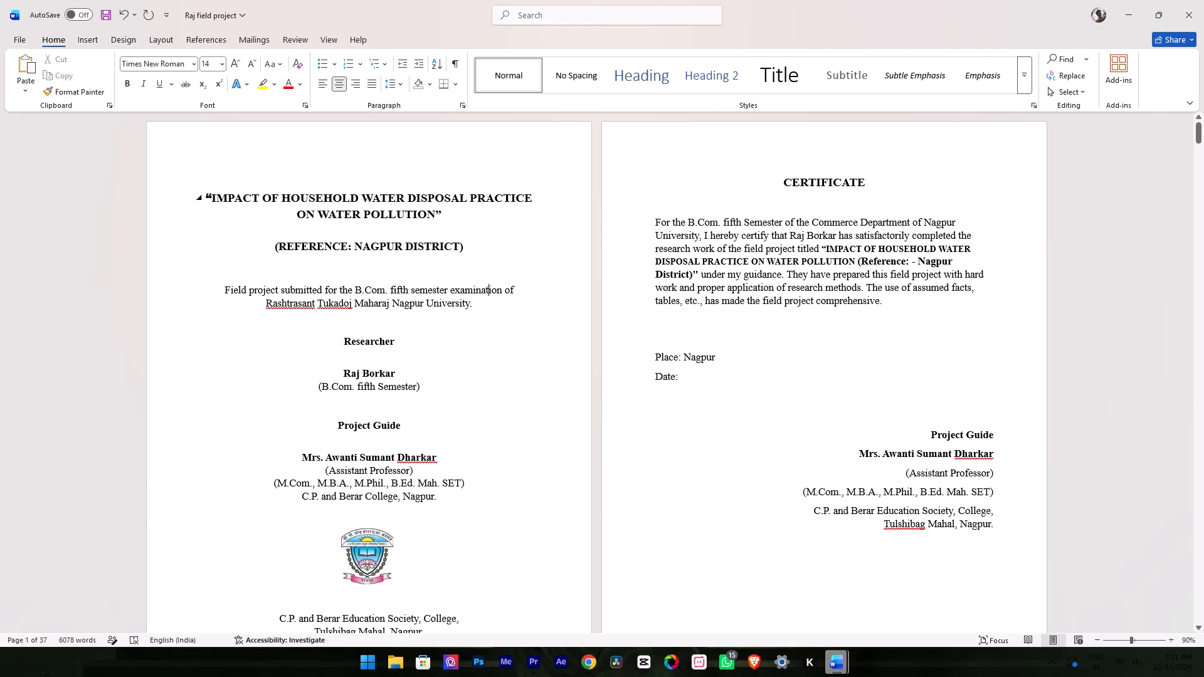
Add the line "Accounting & Taxation" on the cover page, between the university name and the Researcher heading.
double_click(354, 312)
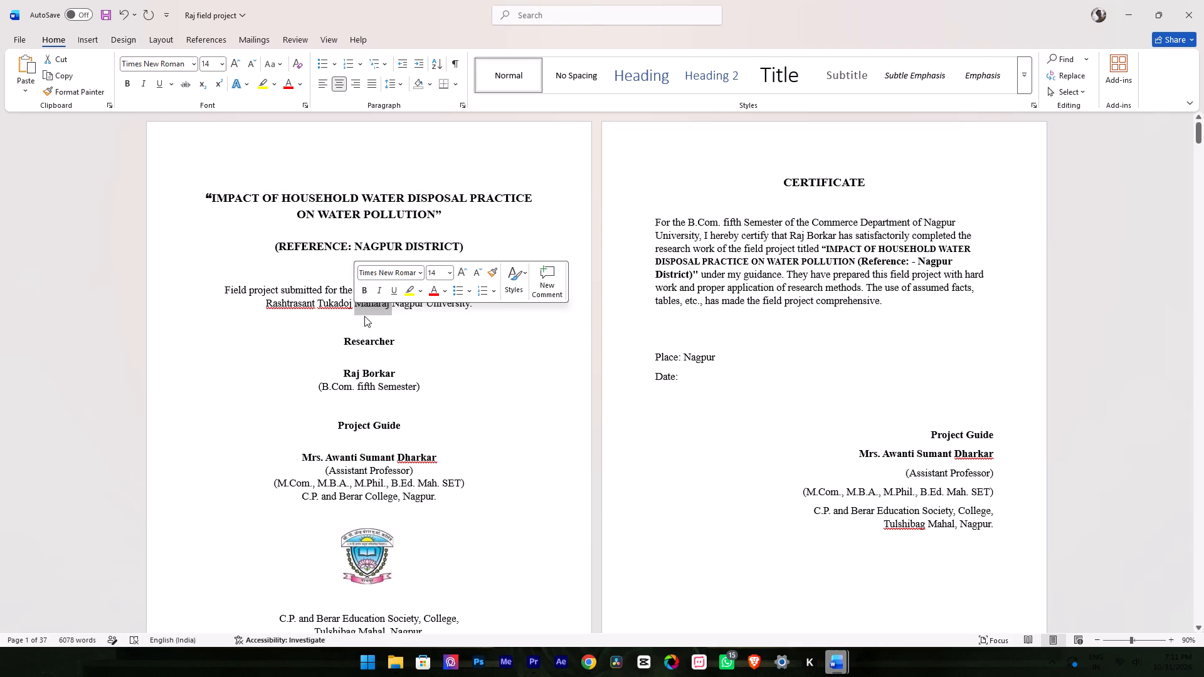
left_click(473, 312)
left_click(373, 316)
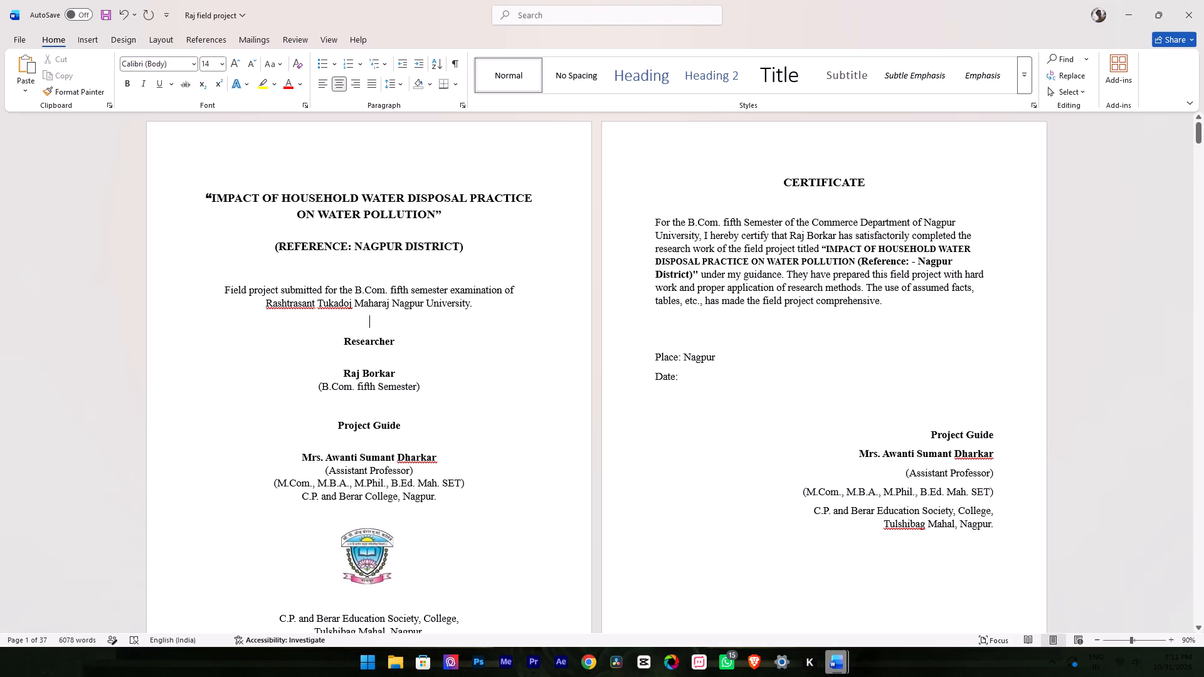
type("Accoujnting")
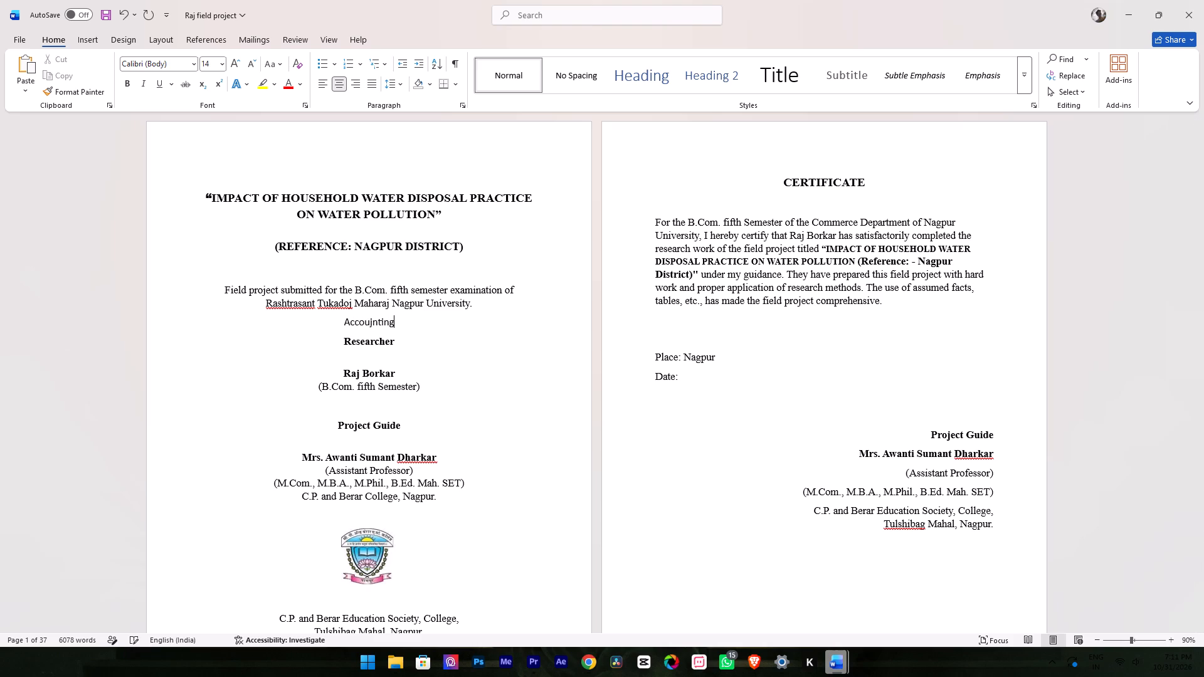
key("space")
type("&")
key("space")
type("Taxation")
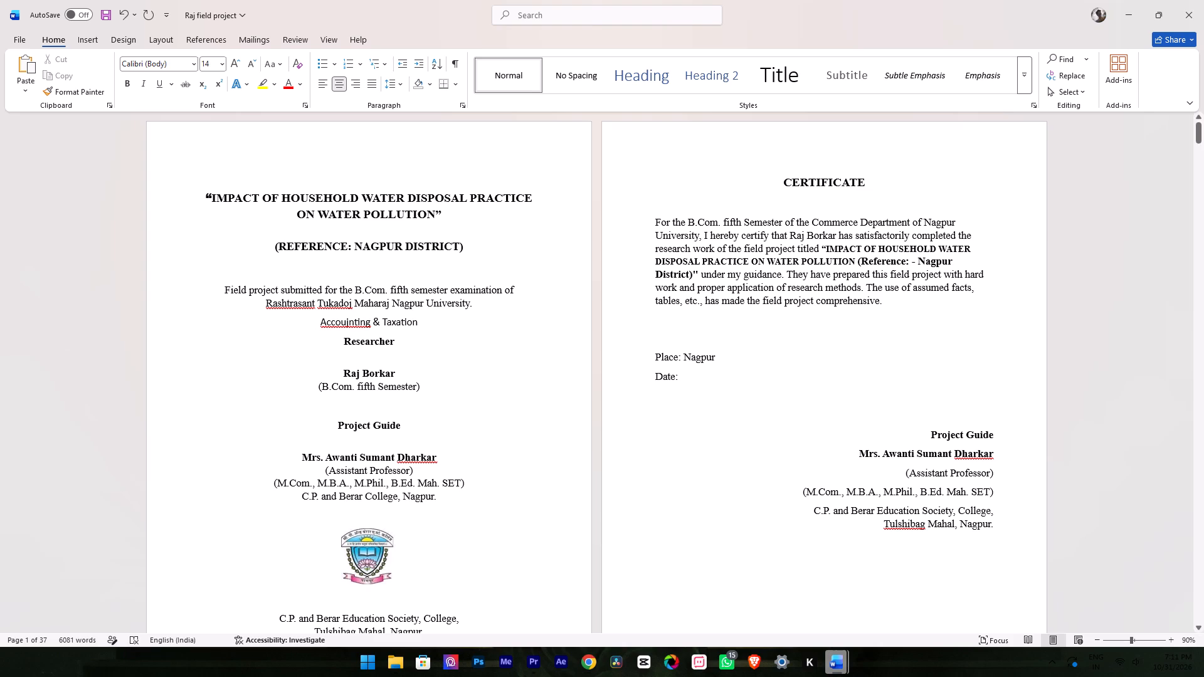
left_click(349, 325)
key("BackSpace")
key("t")
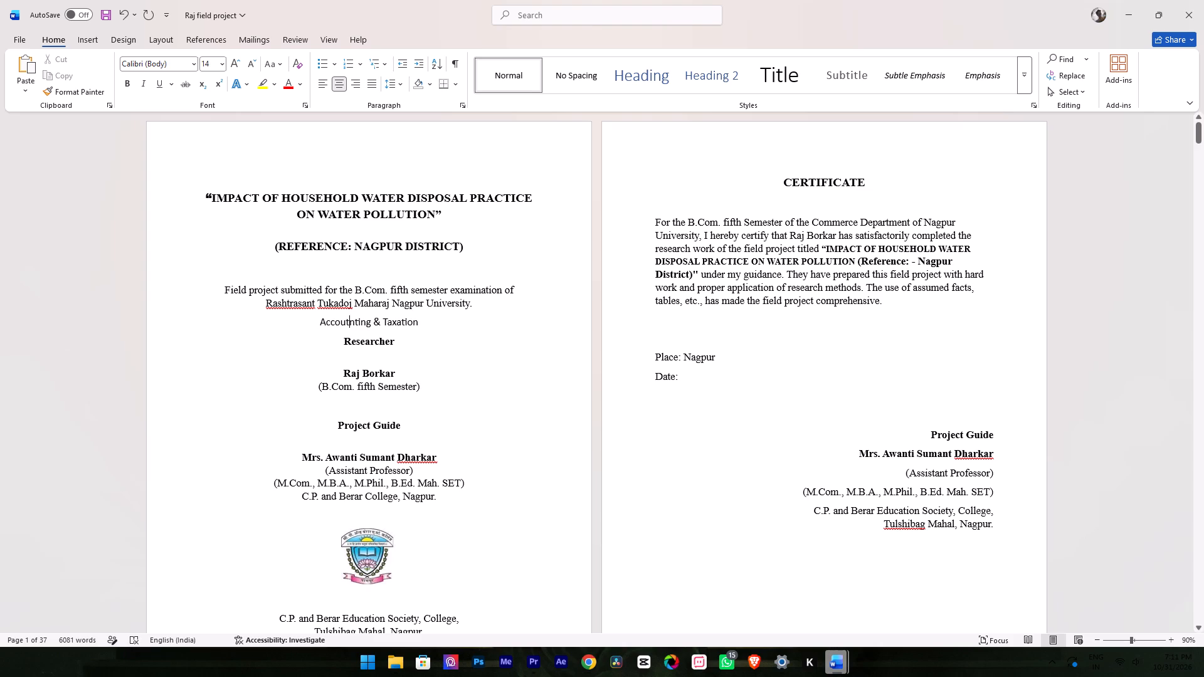
key("BackSpace")
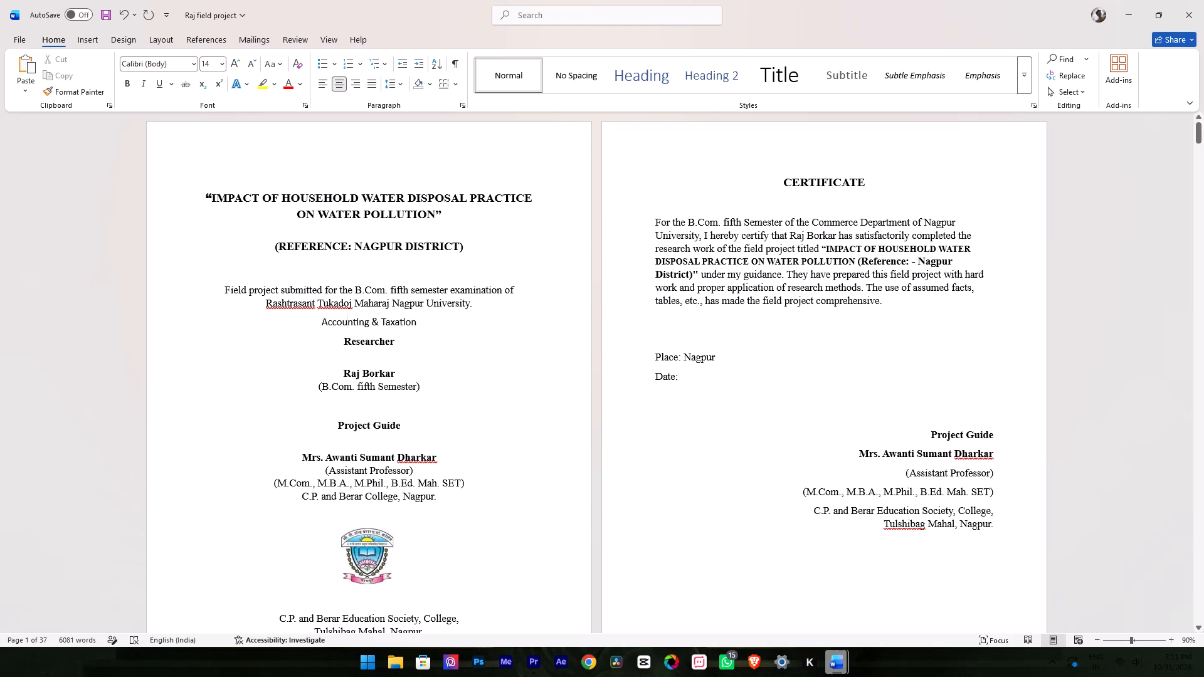
left_click(433, 325)
left_click(319, 314)
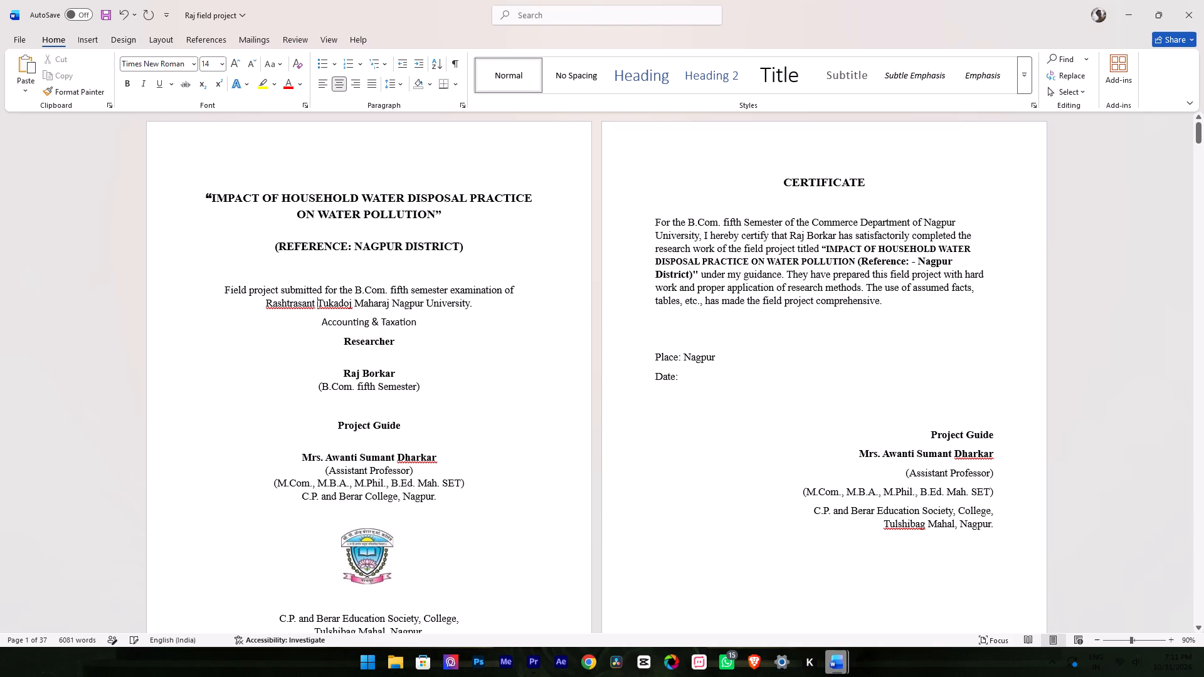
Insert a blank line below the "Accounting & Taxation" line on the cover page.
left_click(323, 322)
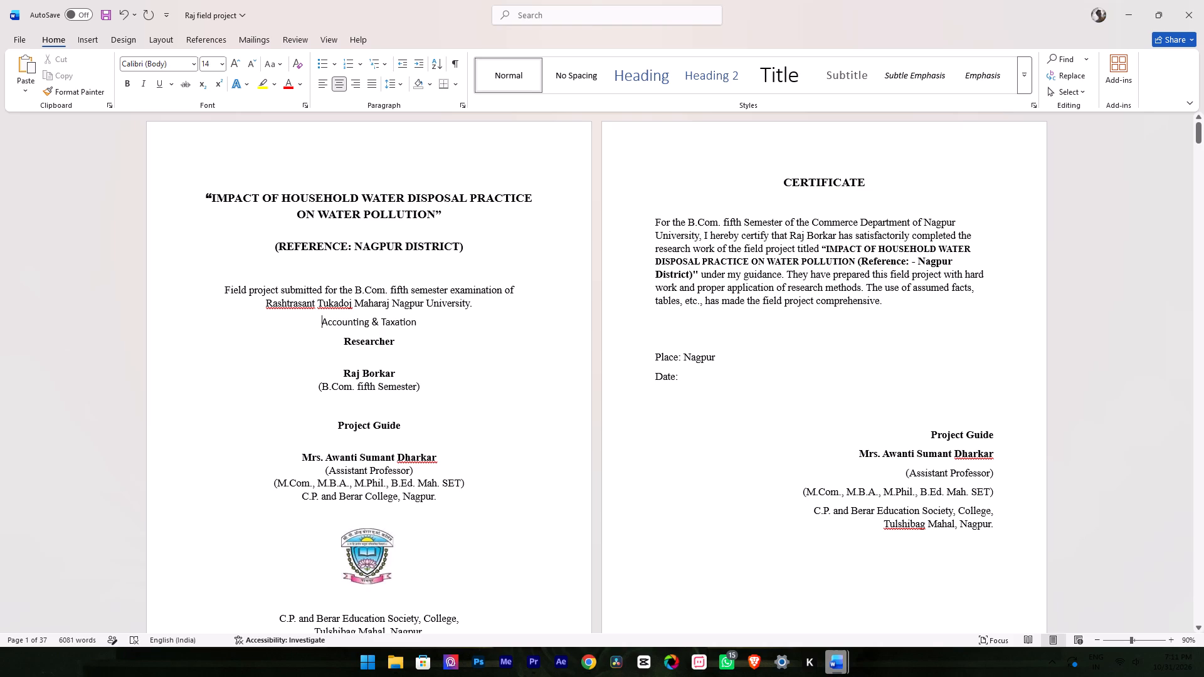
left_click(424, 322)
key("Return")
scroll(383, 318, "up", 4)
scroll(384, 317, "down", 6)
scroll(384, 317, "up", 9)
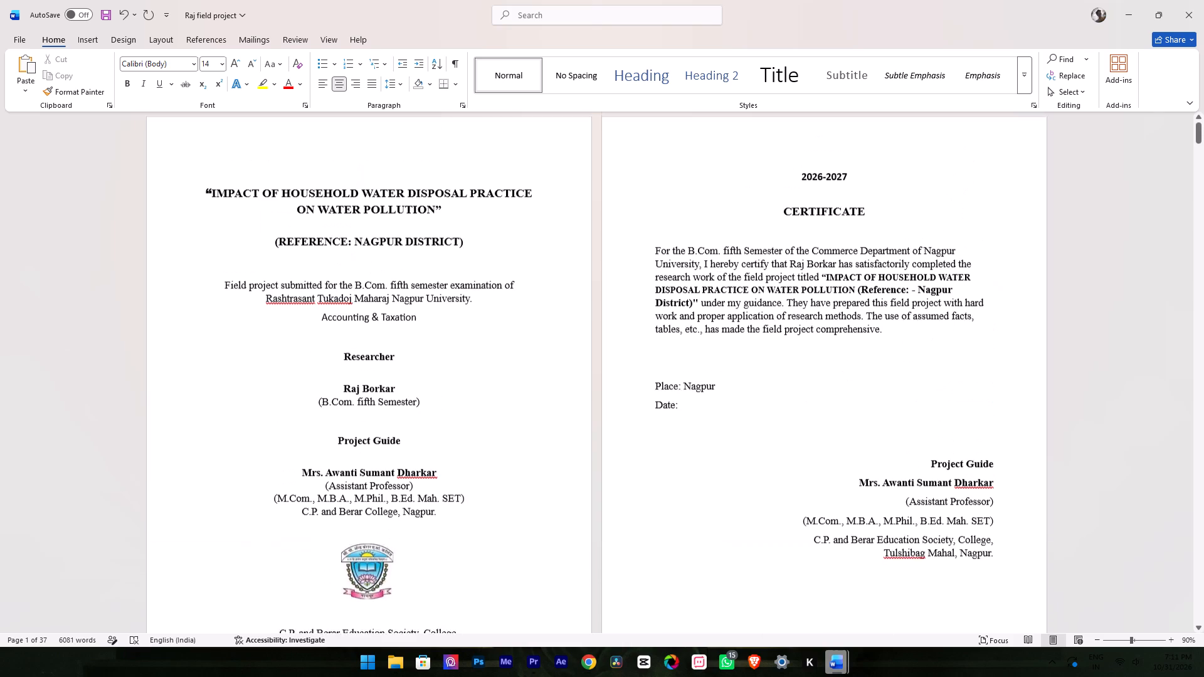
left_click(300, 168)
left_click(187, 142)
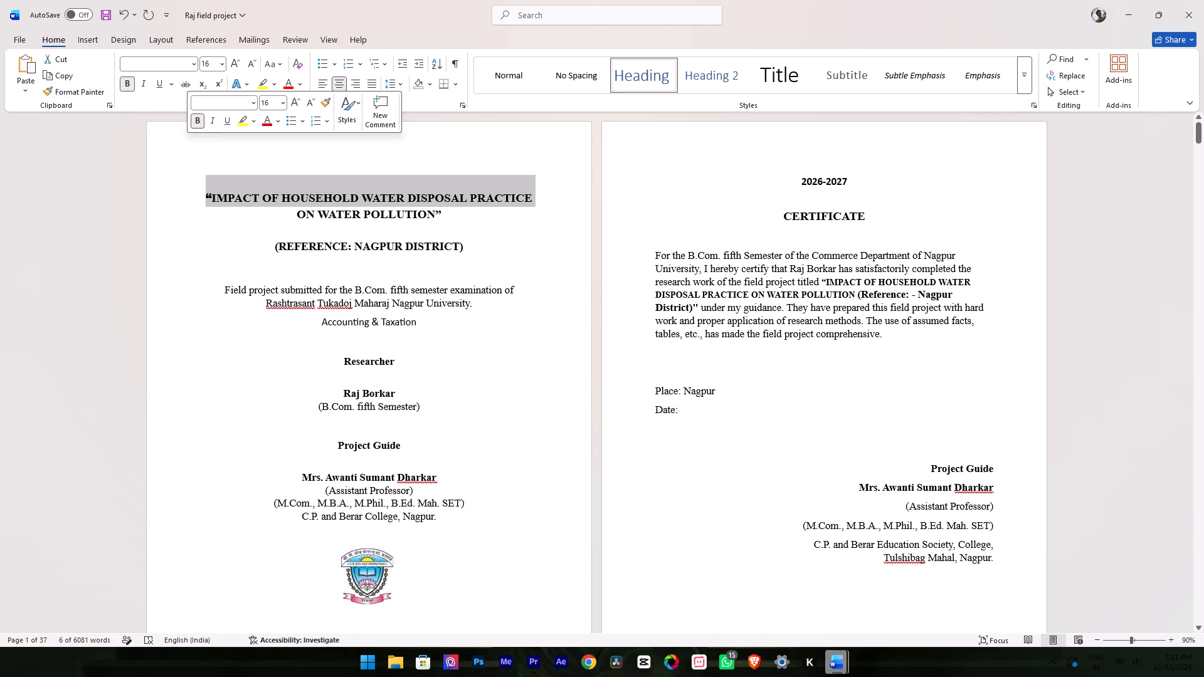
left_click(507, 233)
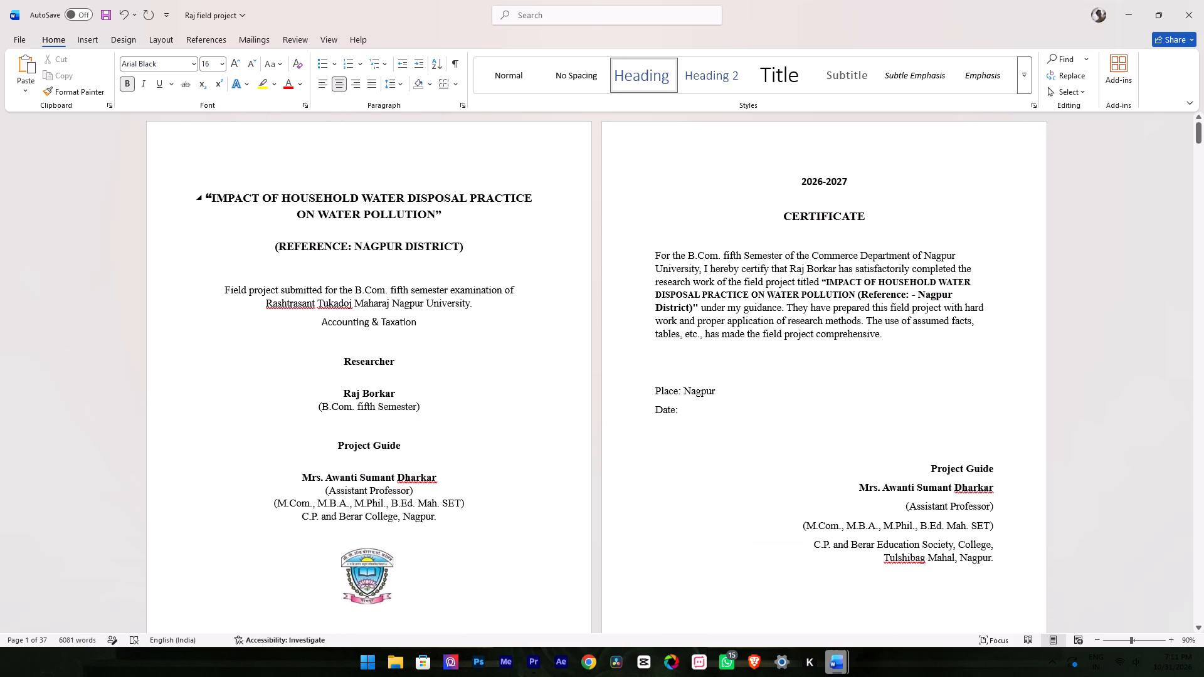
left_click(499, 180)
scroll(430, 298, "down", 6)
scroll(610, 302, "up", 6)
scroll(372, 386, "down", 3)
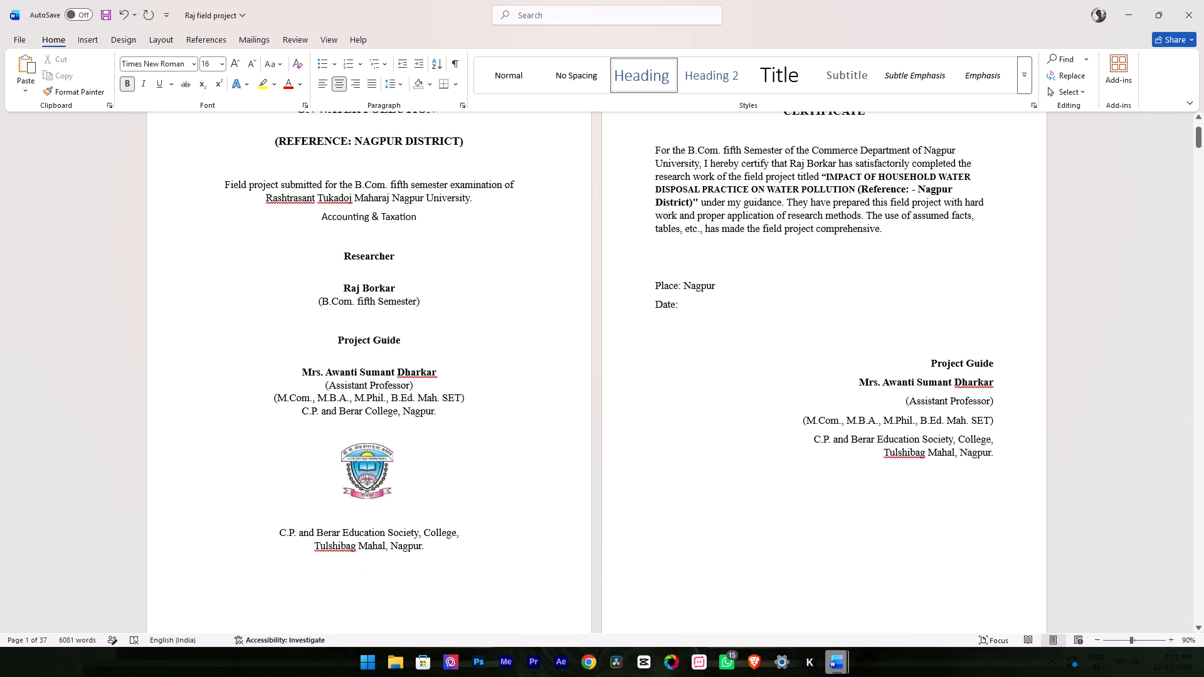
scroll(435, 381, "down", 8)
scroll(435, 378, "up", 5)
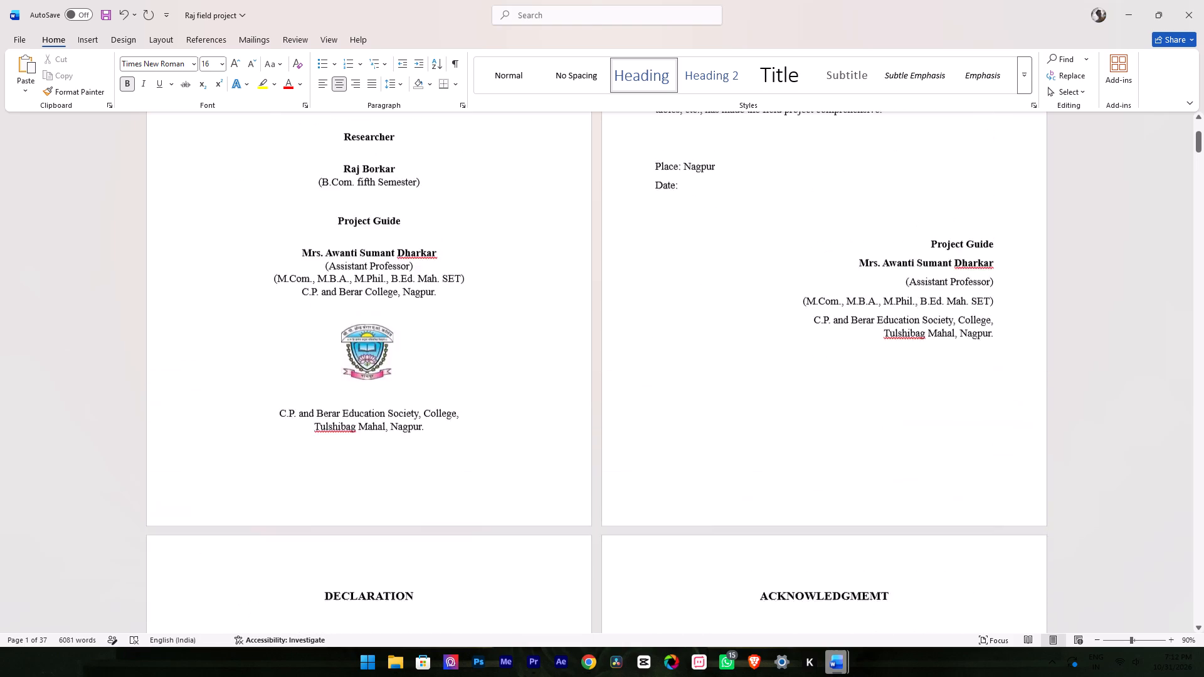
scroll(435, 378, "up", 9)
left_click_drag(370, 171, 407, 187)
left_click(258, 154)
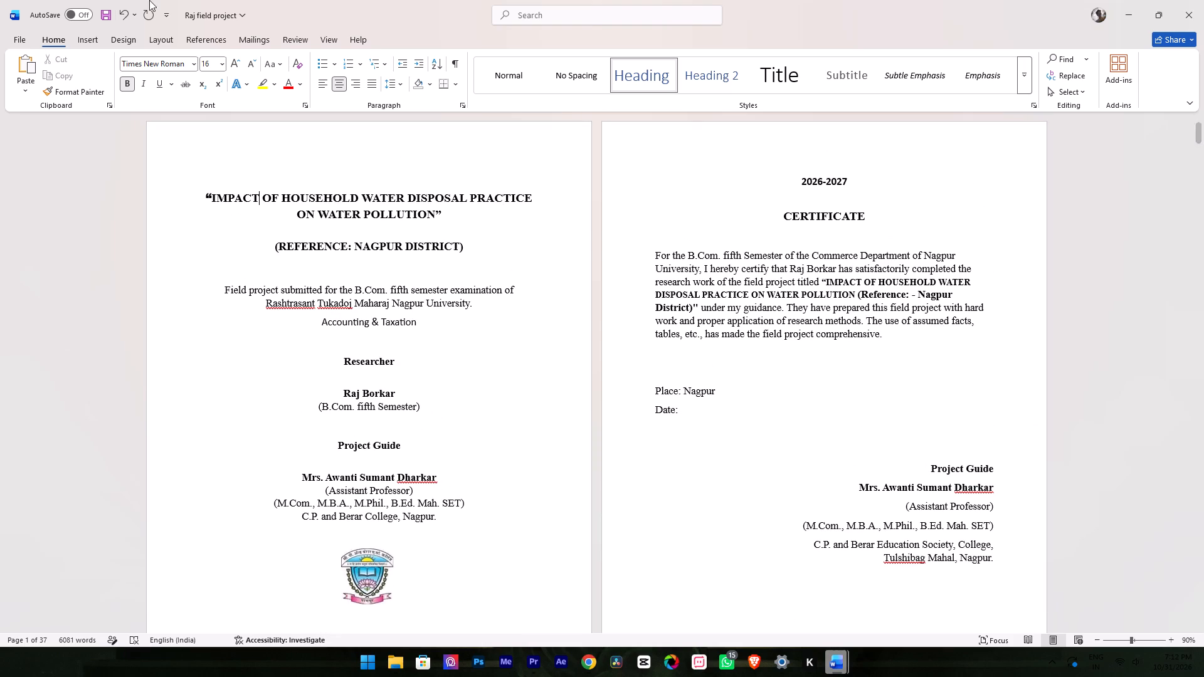
Find the Page Borders command and apply the 3-D border setting to the whole document.
left_click(118, 41)
left_click(87, 41)
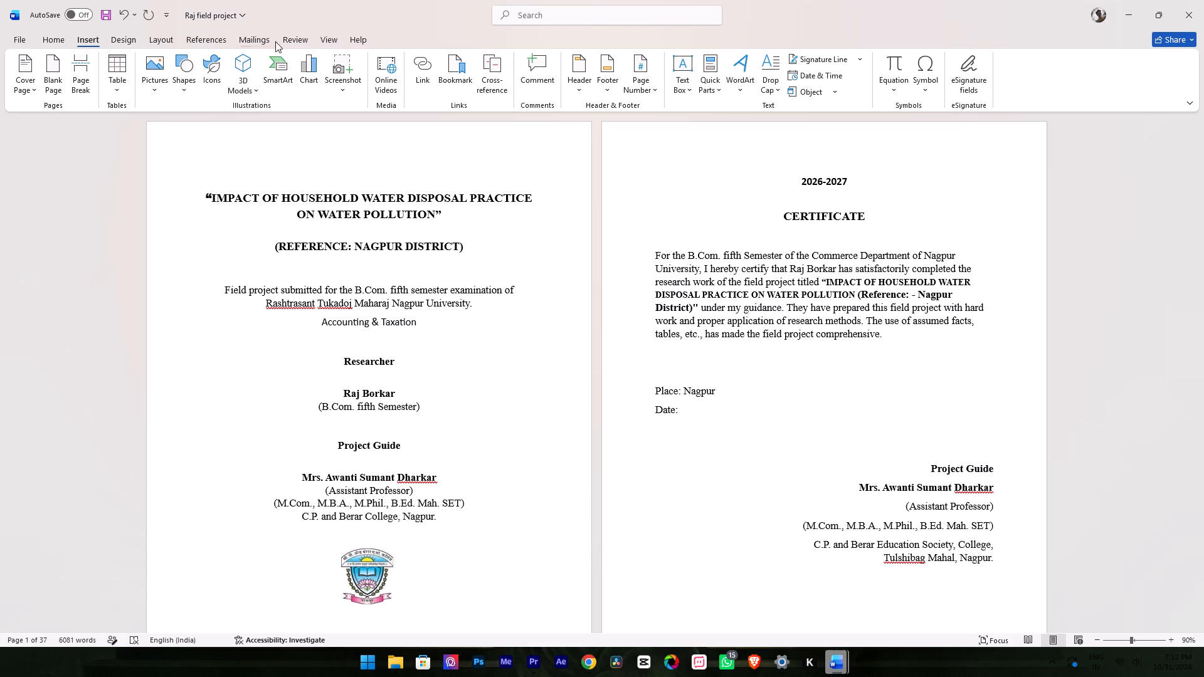
left_click(171, 39)
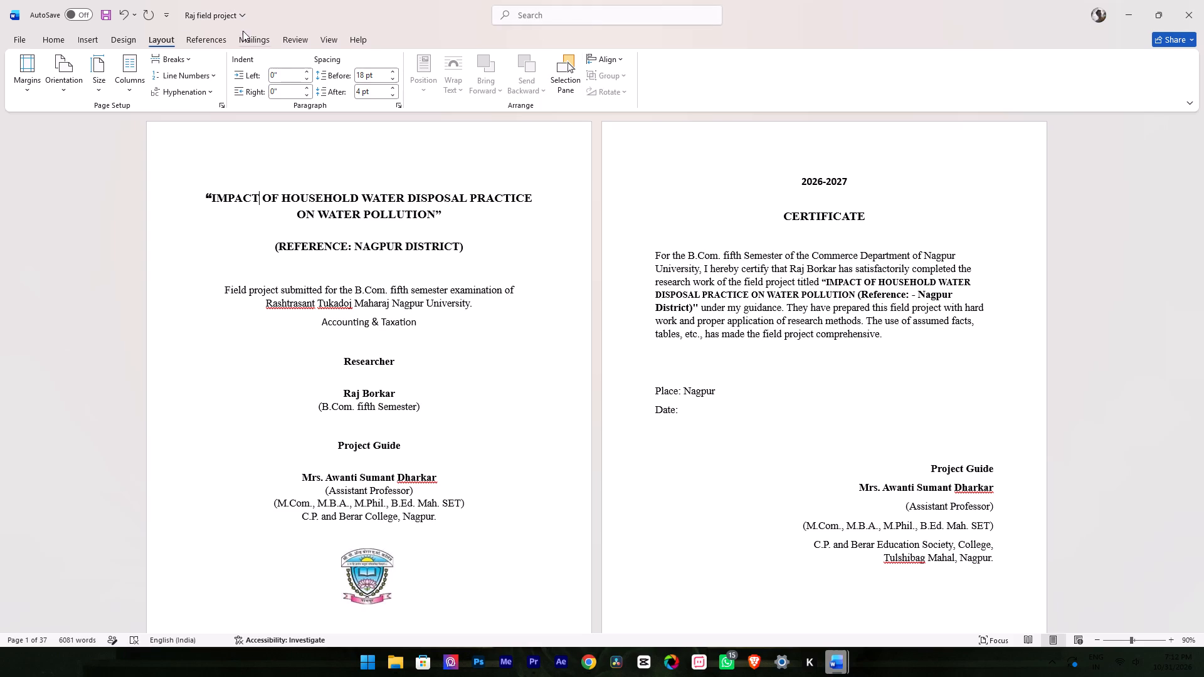
left_click(562, 15)
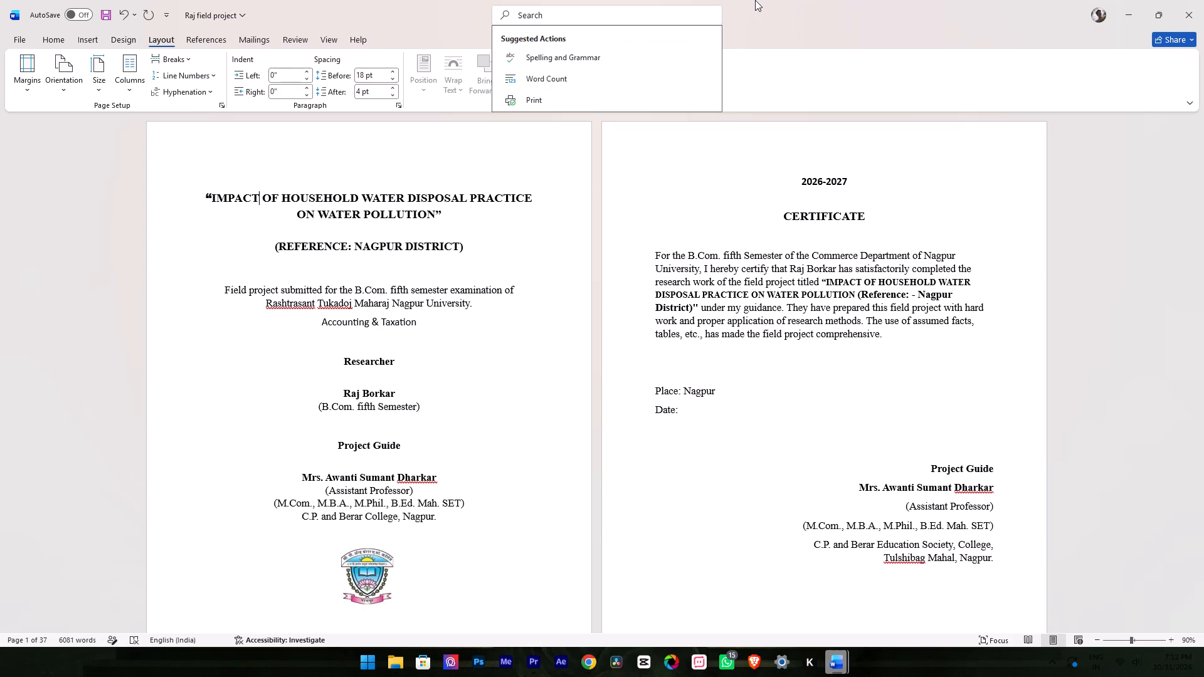
type("p age")
key("space")
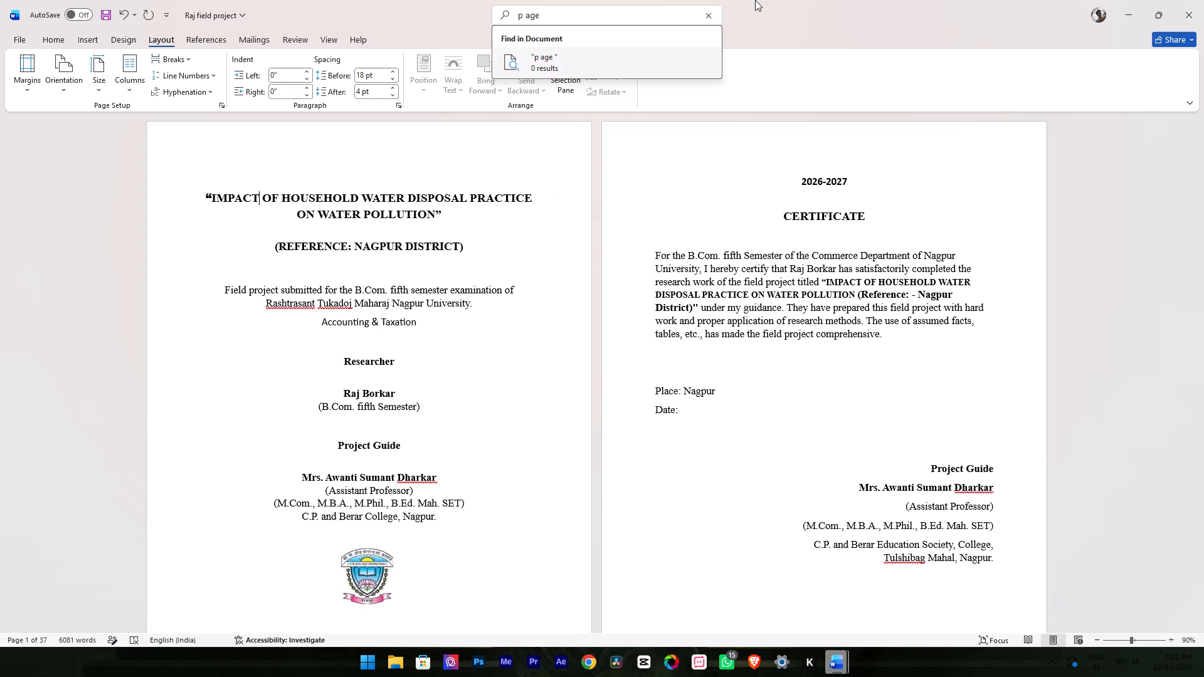
key("BackSpace")
key("BackSpace")
key("BackSpace")
key("BackSpace")
key("BackSpace")
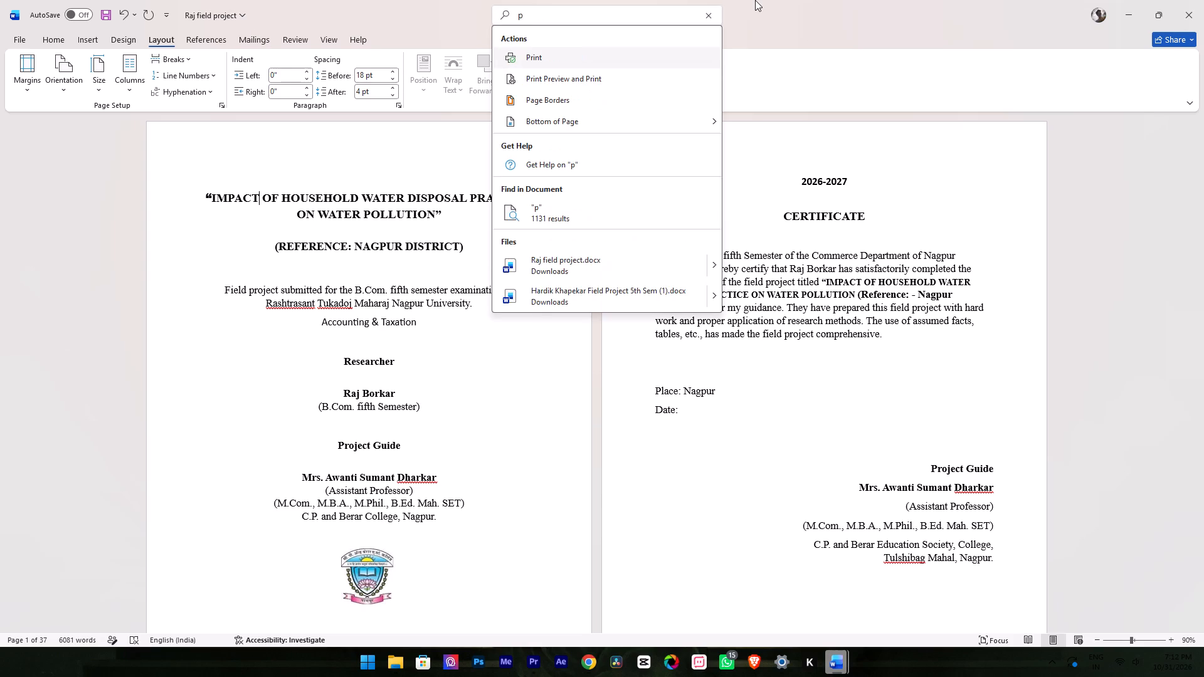
type("age")
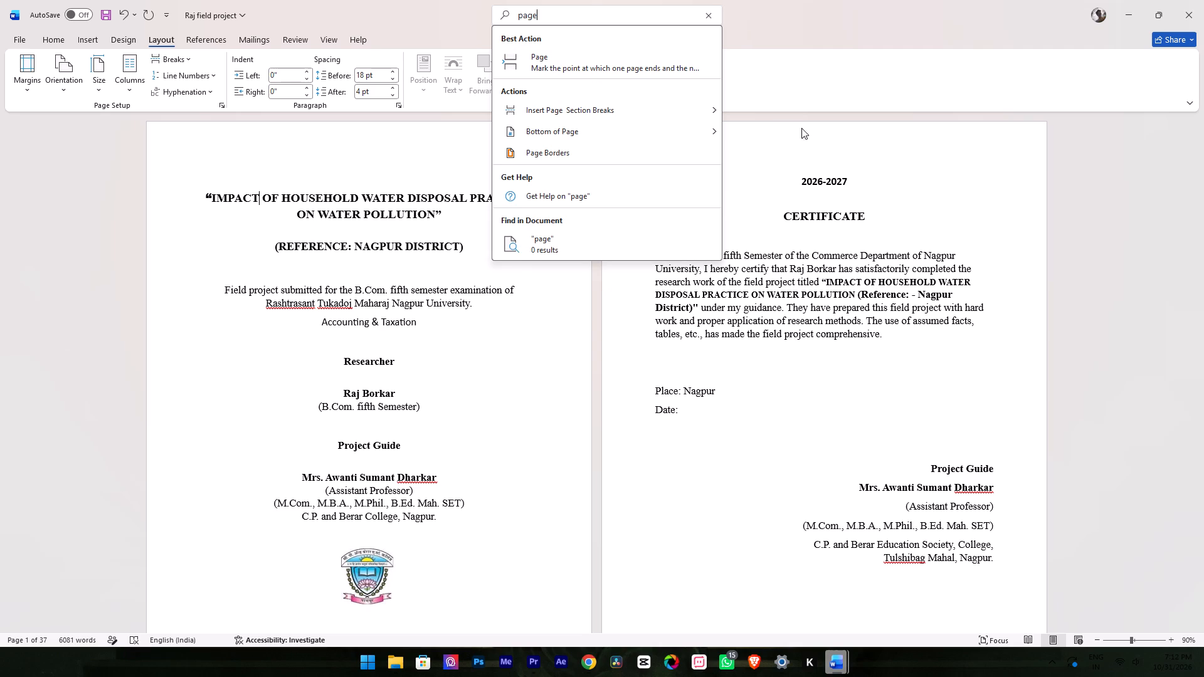
left_click(575, 157)
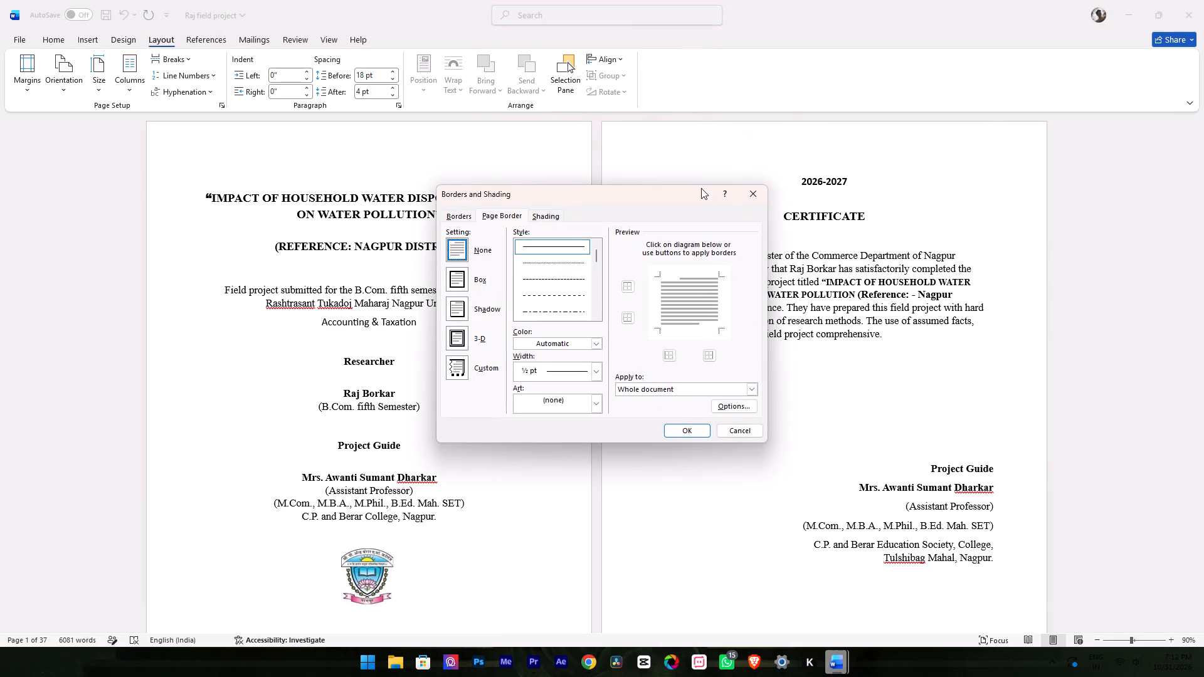
left_click(454, 339)
left_click(684, 429)
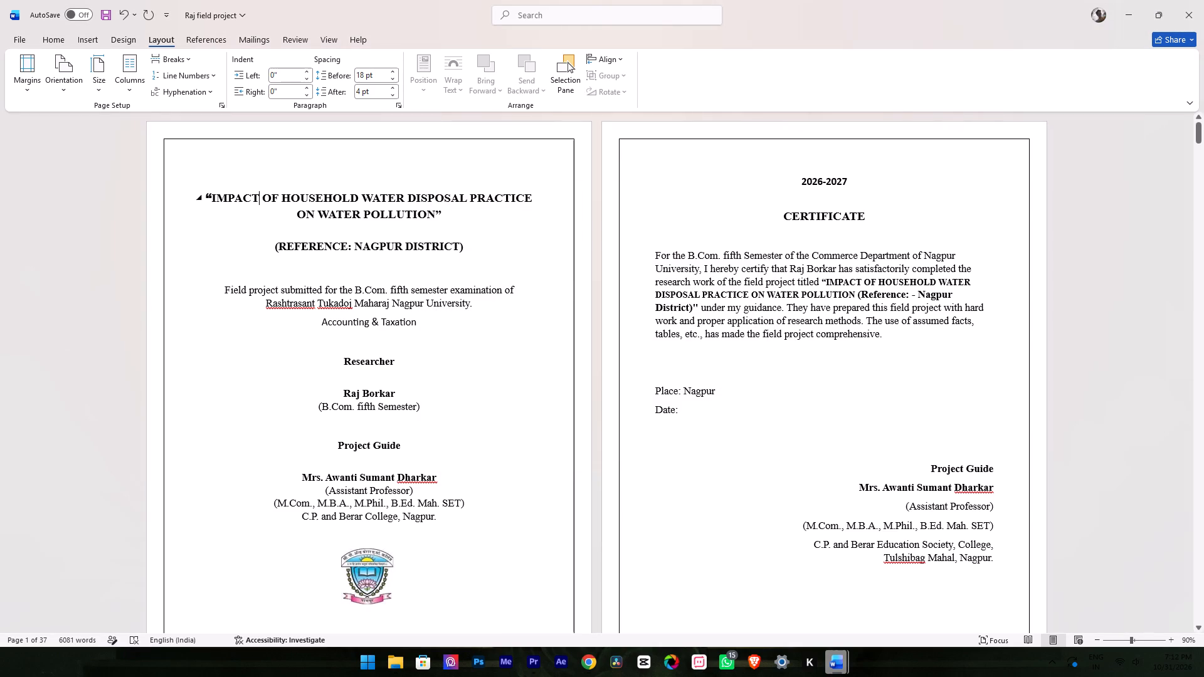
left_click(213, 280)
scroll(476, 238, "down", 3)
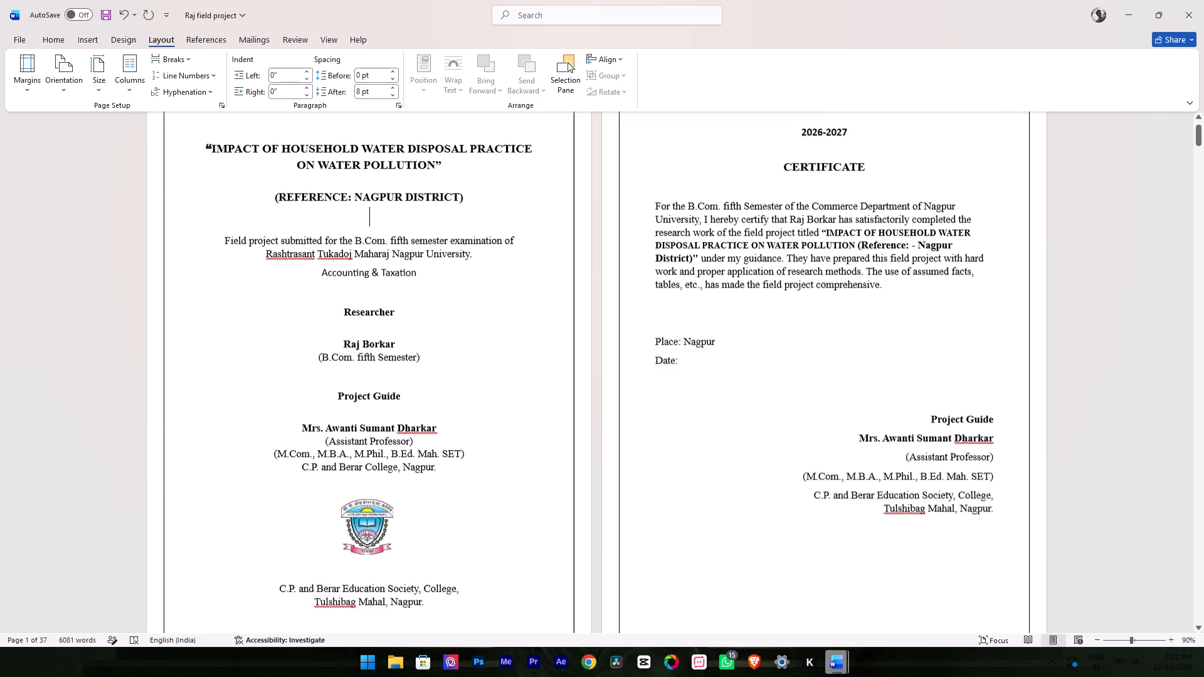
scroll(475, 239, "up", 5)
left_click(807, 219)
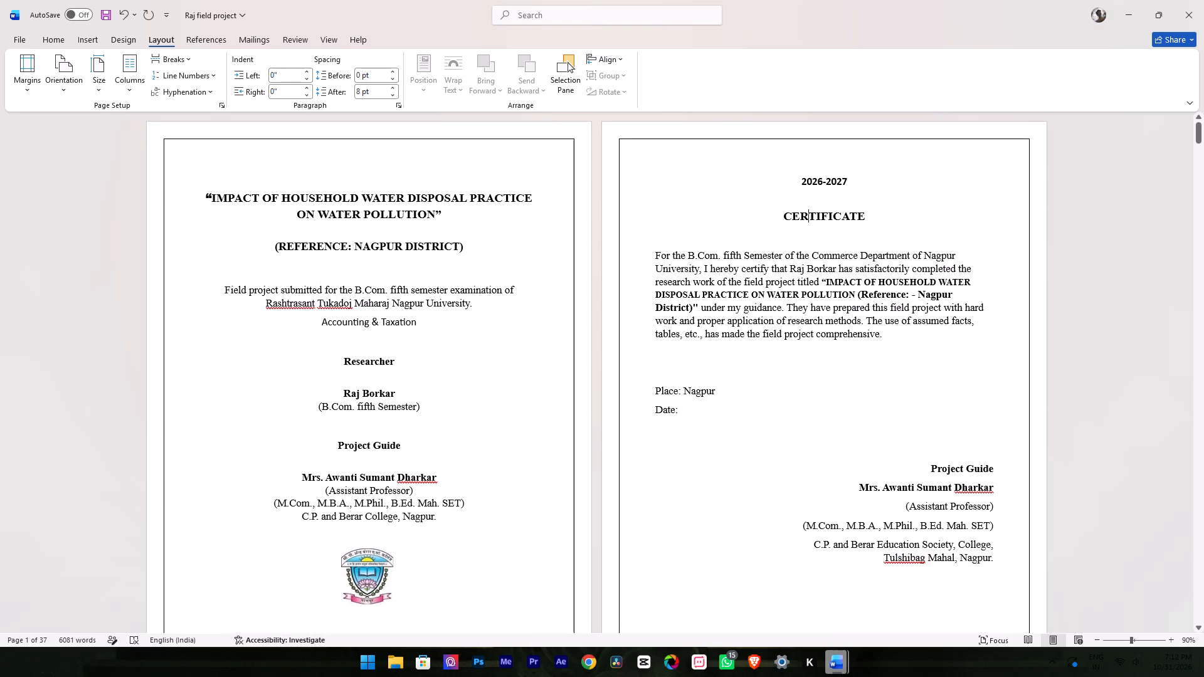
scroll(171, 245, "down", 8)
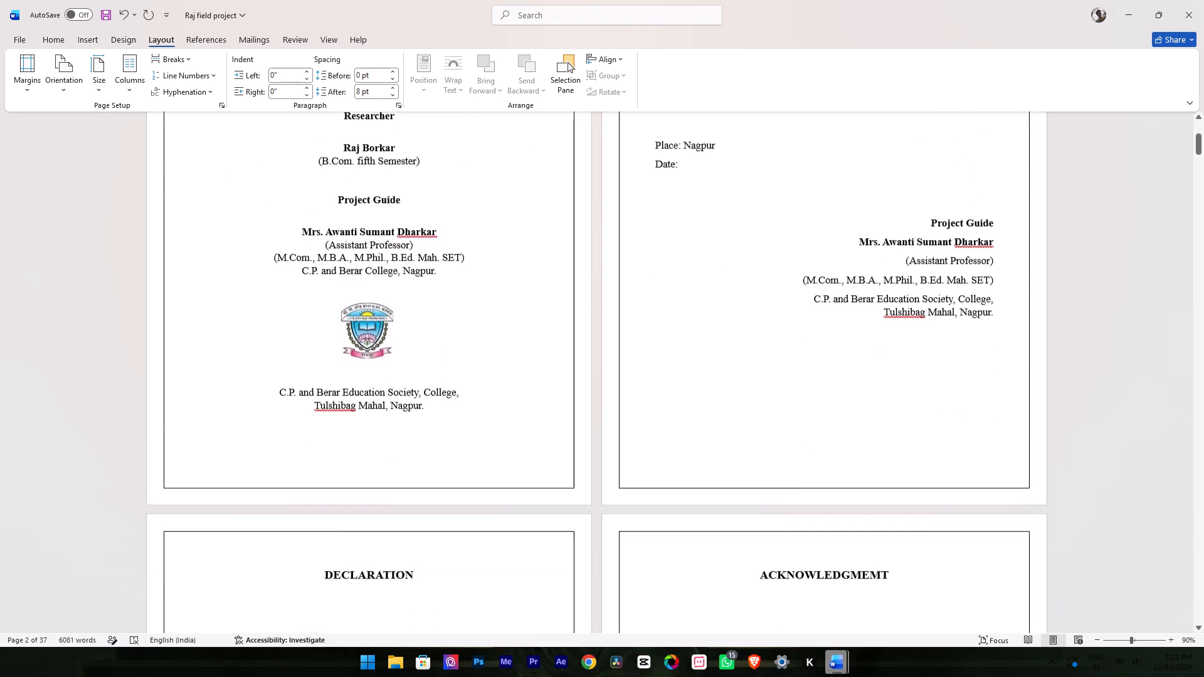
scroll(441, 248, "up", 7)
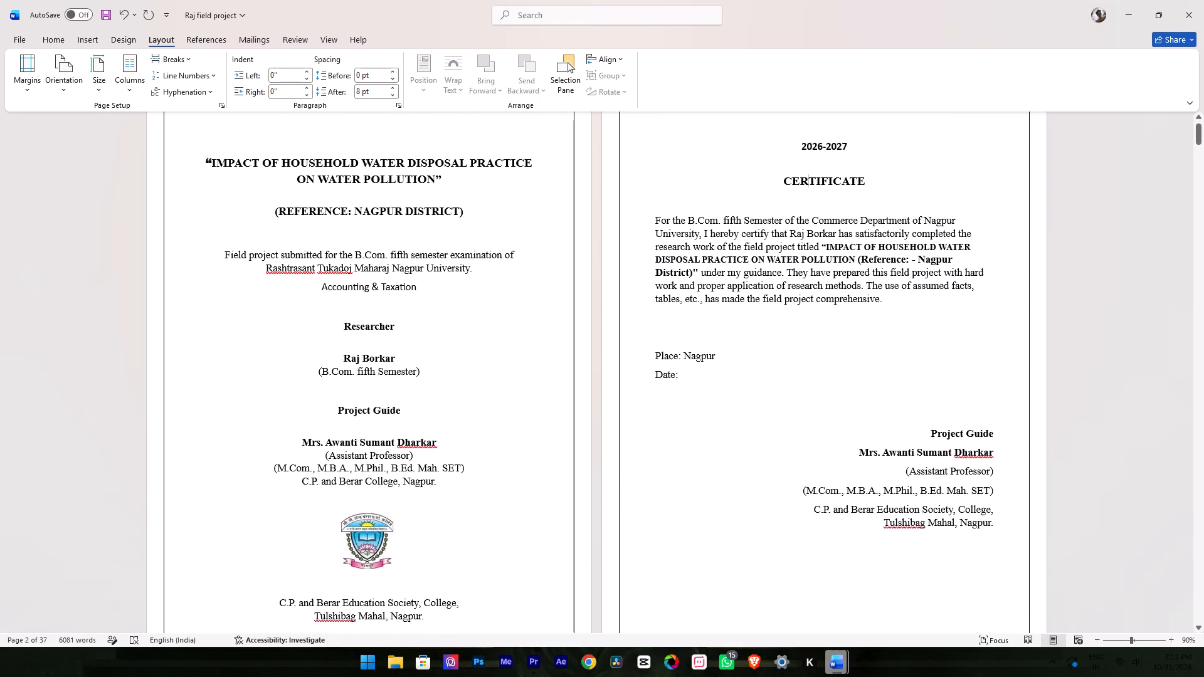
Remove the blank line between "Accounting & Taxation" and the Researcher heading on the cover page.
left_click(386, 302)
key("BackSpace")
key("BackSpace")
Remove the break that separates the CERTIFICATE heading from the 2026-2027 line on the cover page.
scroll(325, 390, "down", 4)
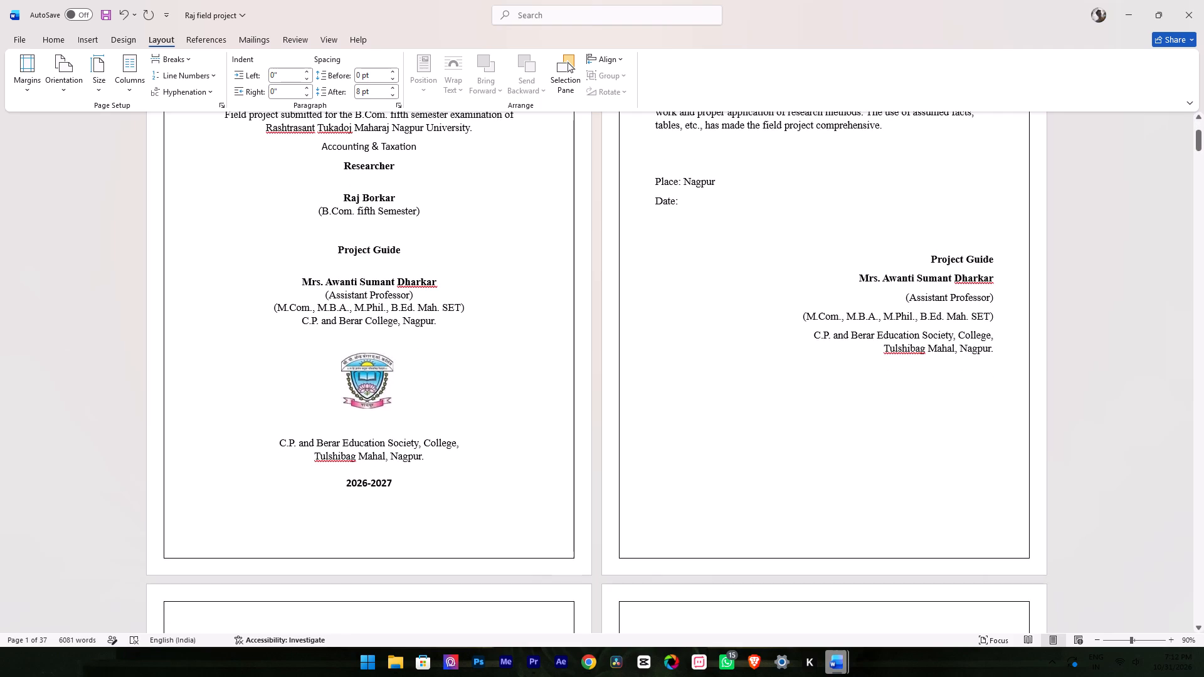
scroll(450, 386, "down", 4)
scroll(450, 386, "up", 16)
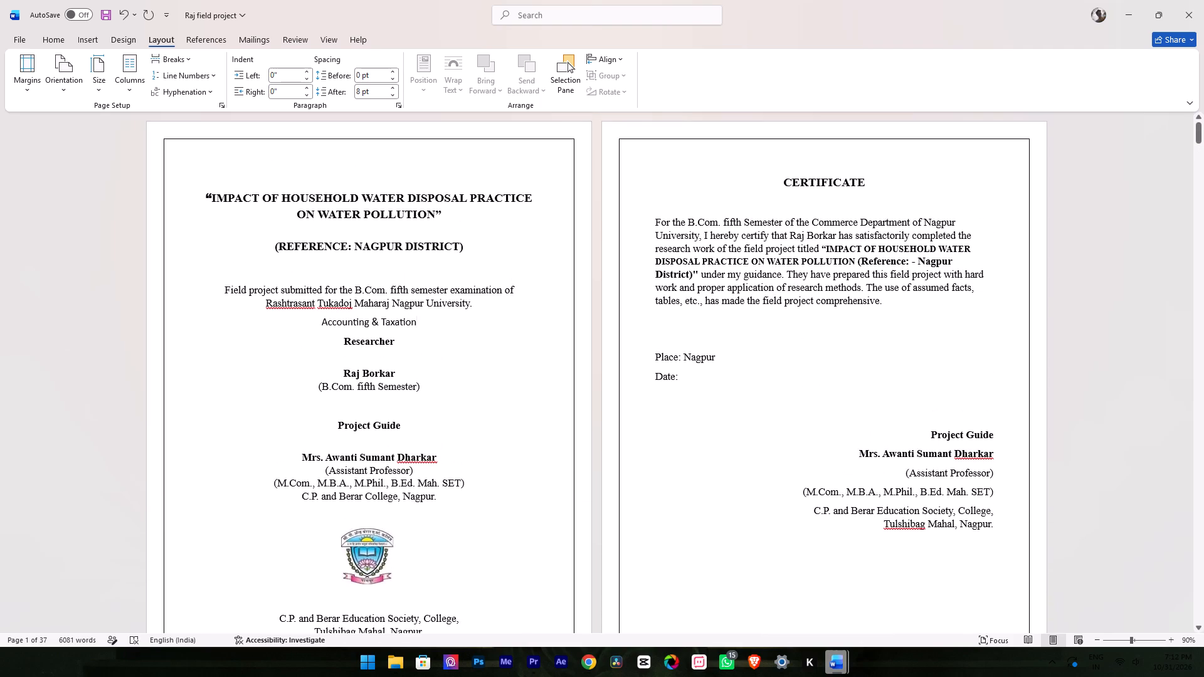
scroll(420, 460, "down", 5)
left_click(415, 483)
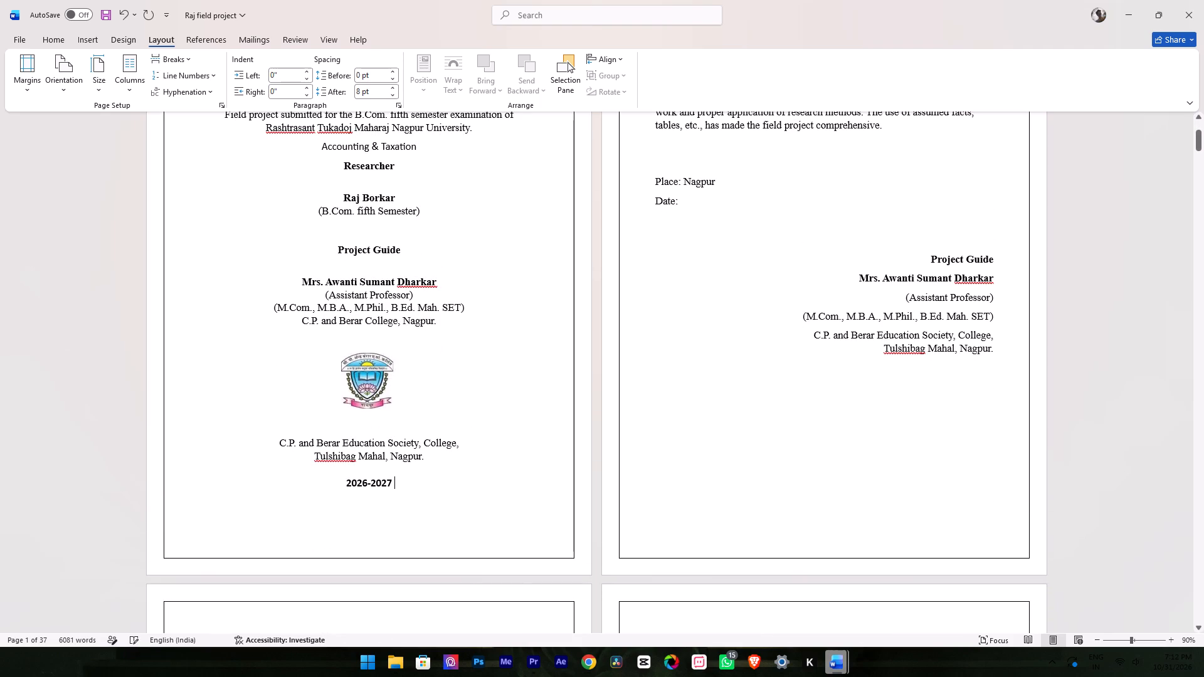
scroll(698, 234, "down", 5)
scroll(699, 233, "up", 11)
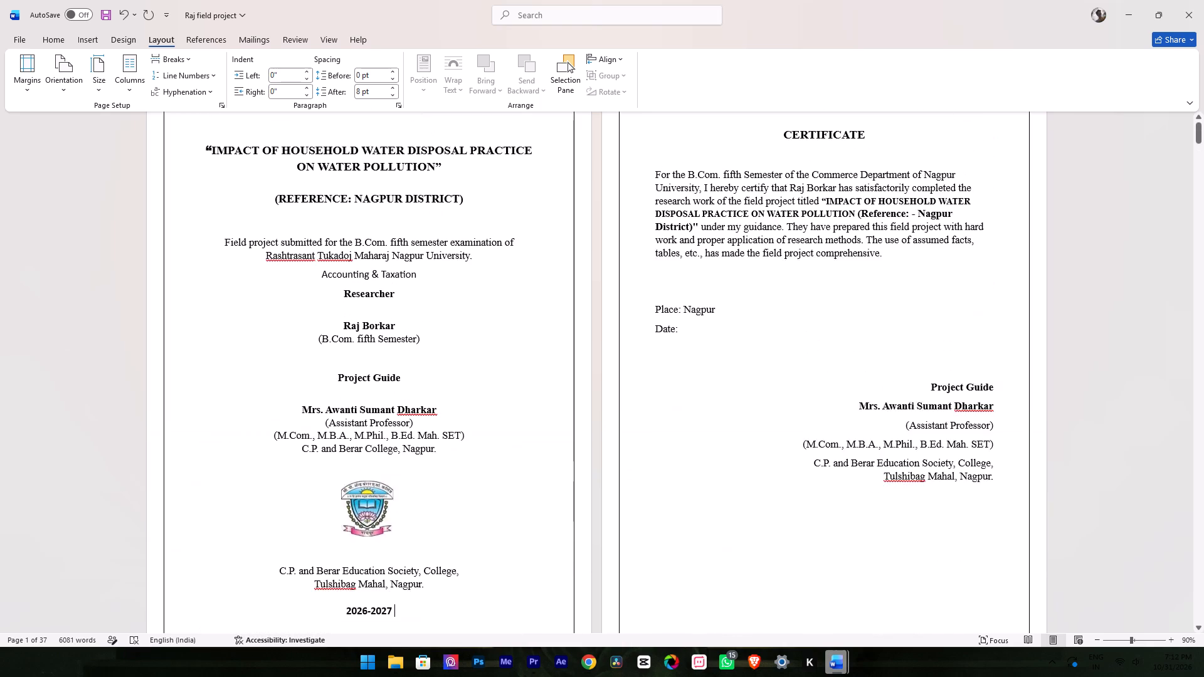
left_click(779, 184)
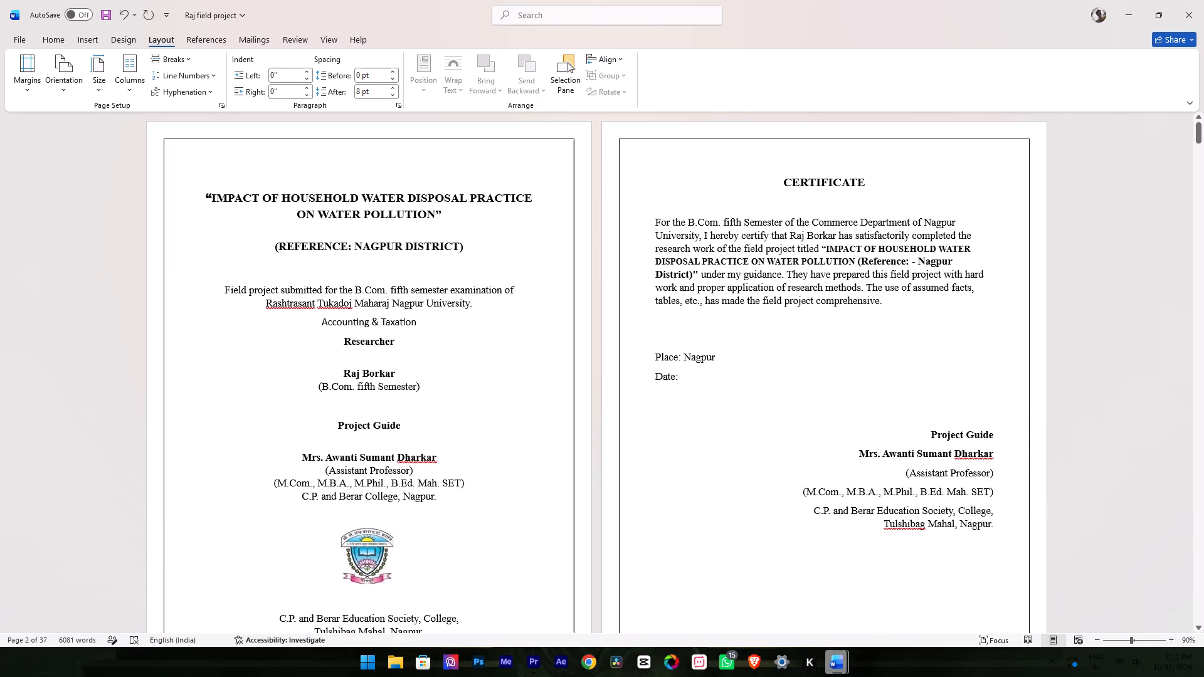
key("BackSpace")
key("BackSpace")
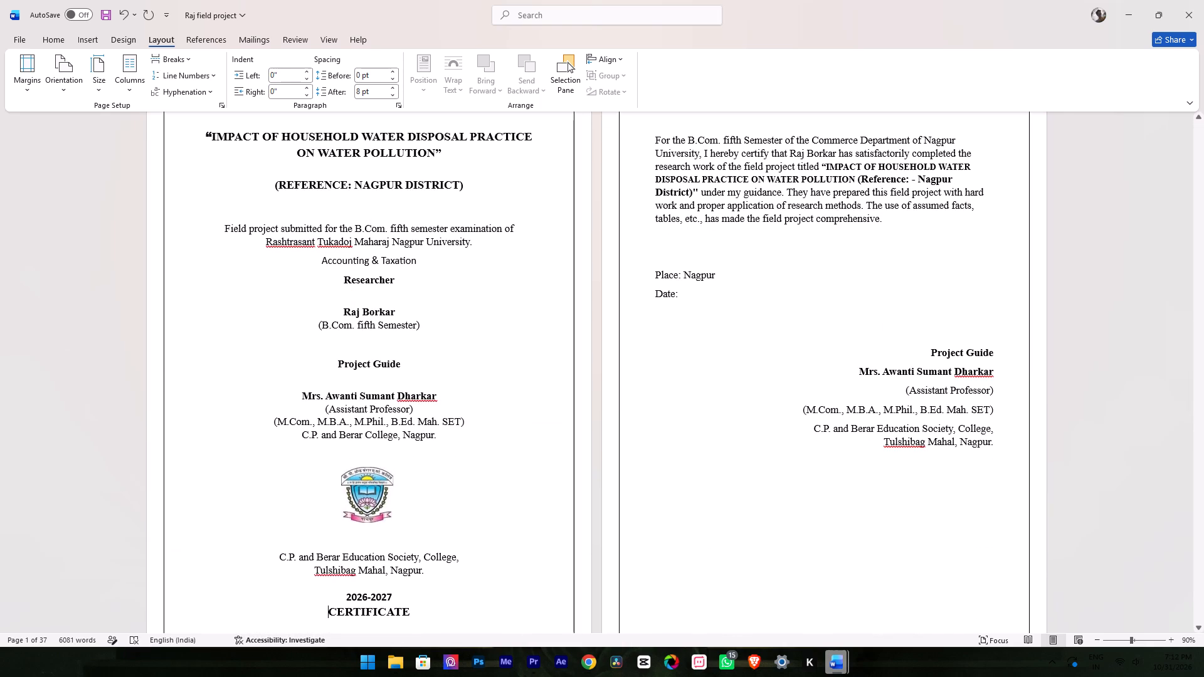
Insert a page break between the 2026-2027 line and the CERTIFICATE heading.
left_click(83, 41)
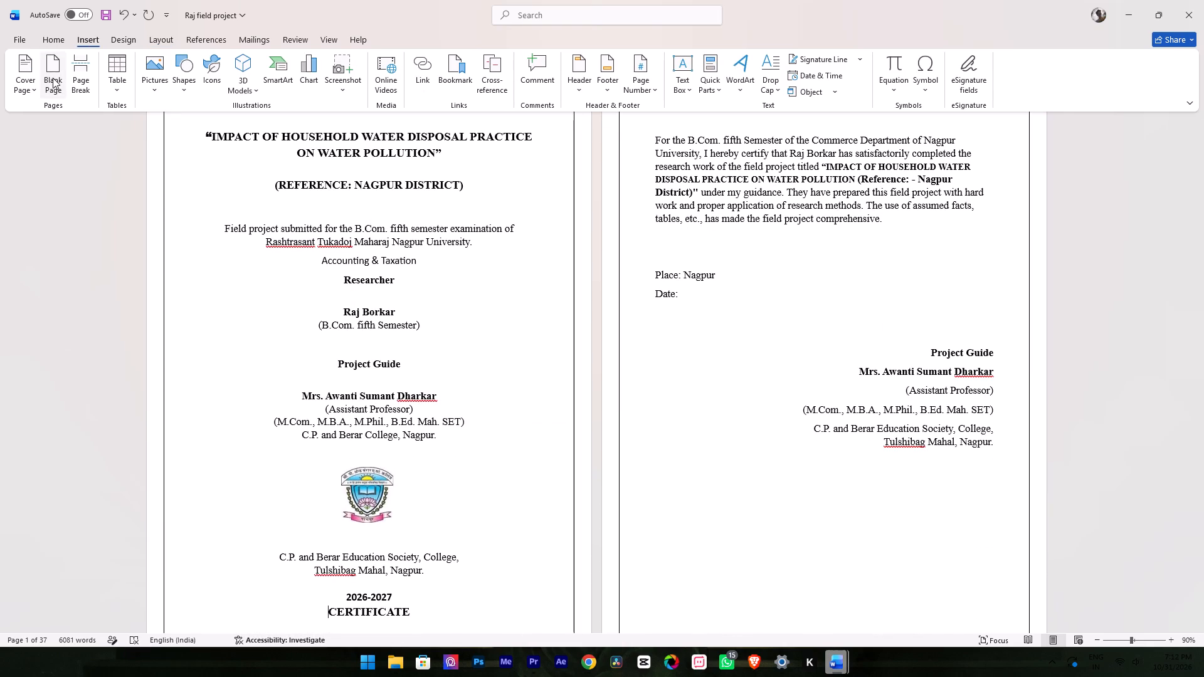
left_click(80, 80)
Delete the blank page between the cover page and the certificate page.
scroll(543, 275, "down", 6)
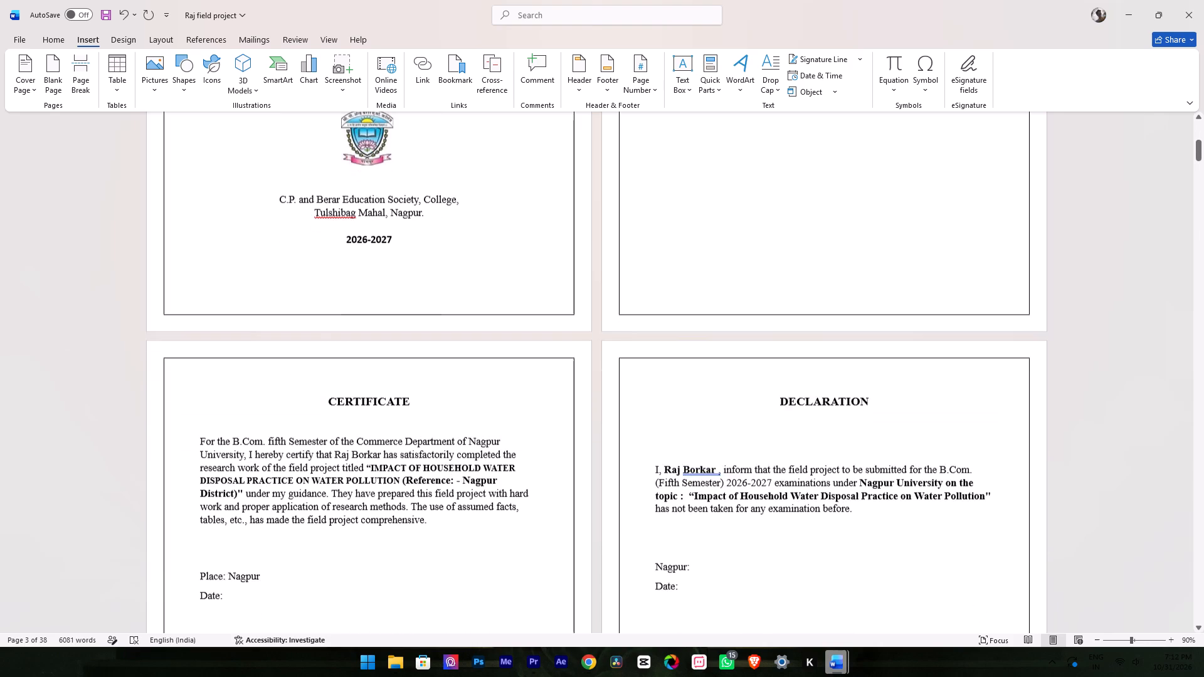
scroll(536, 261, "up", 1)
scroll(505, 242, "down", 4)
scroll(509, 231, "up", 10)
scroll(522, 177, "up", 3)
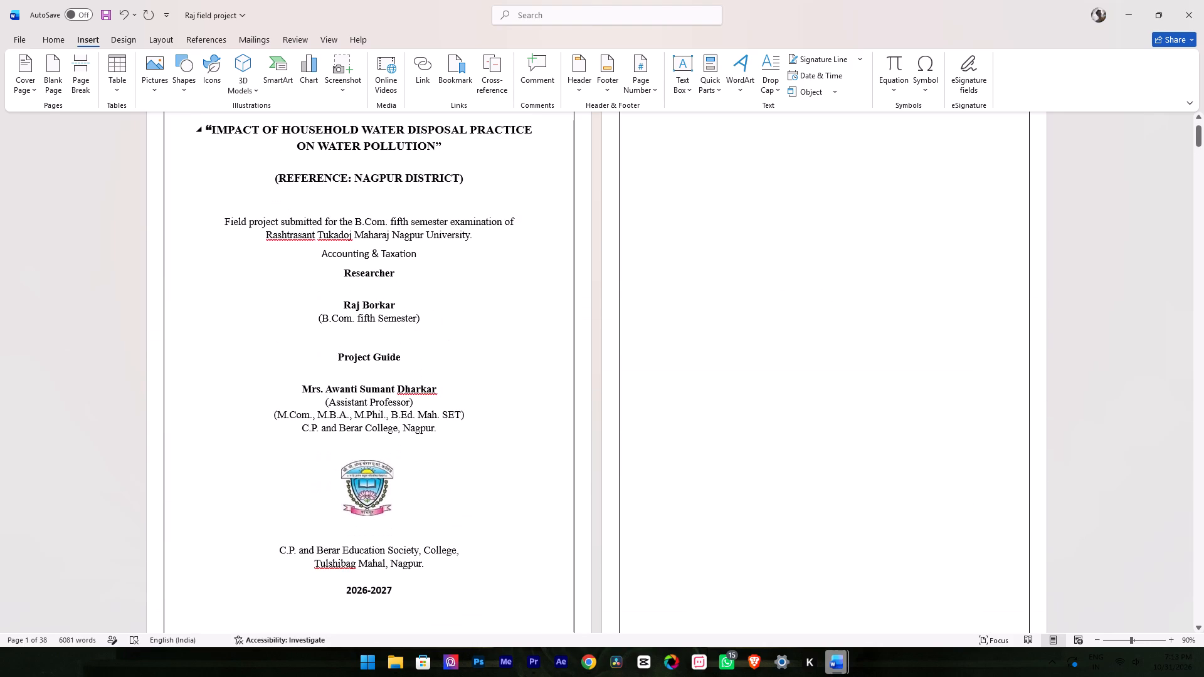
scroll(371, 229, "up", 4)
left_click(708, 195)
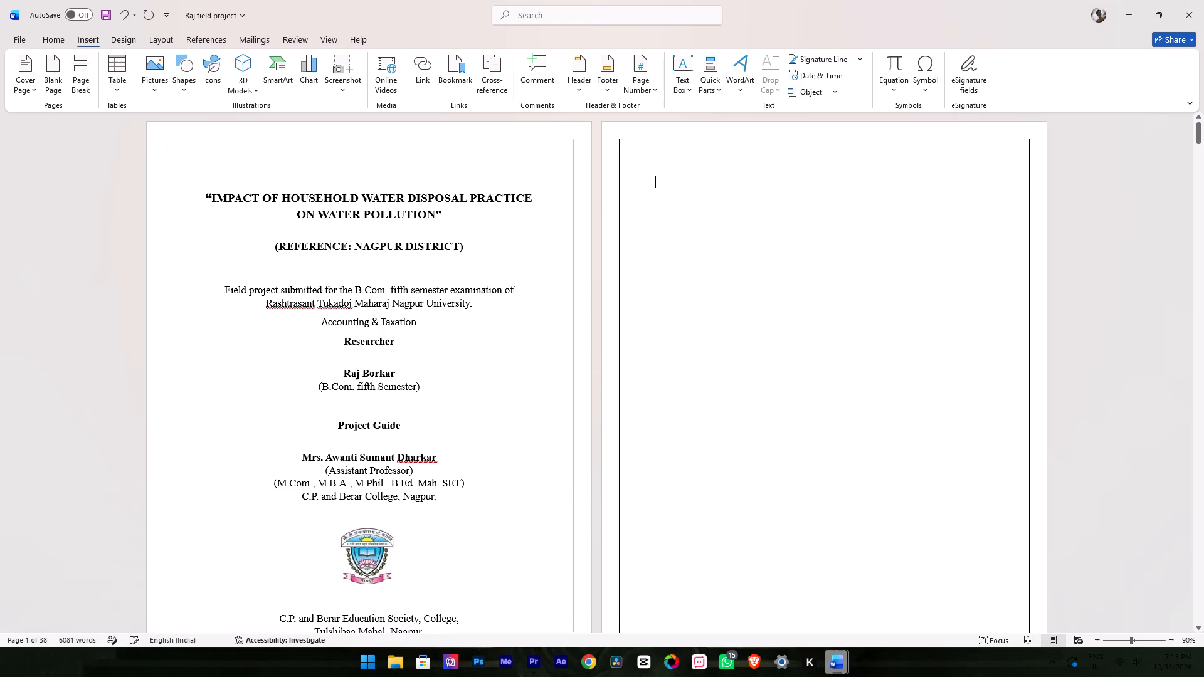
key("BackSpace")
Review the layout of the cover page and the certificate page, including the year line and the page borders.
scroll(179, 357, "down", 3)
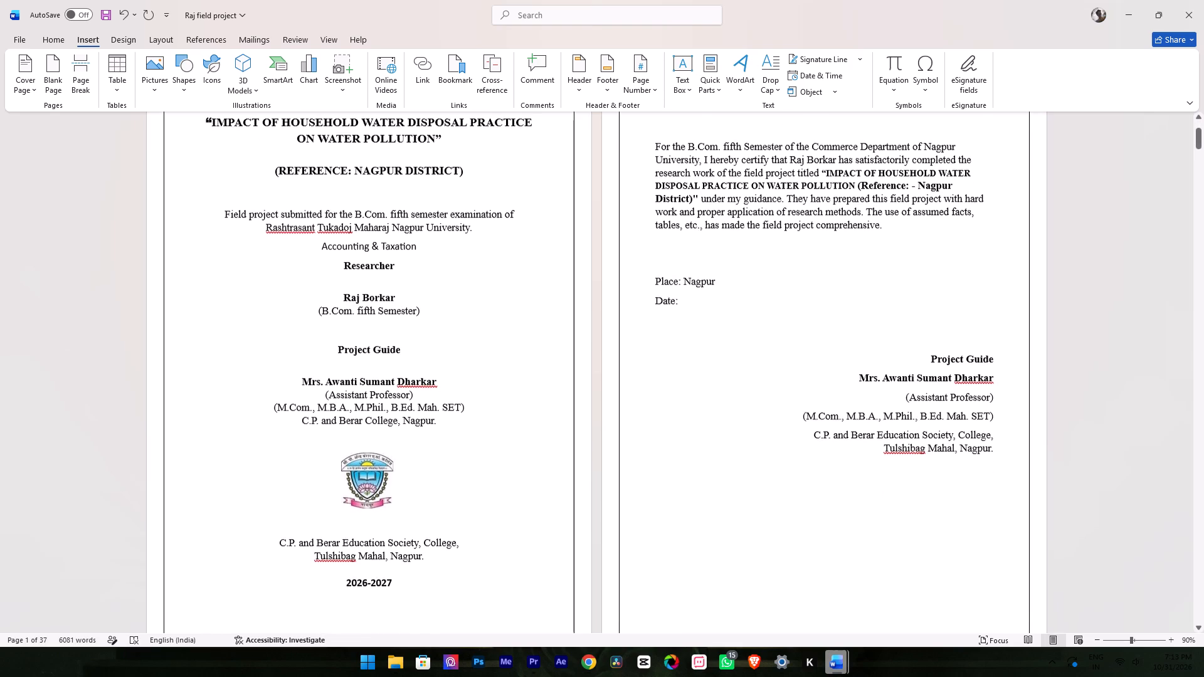
scroll(179, 357, "down", 2)
scroll(186, 352, "up", 11)
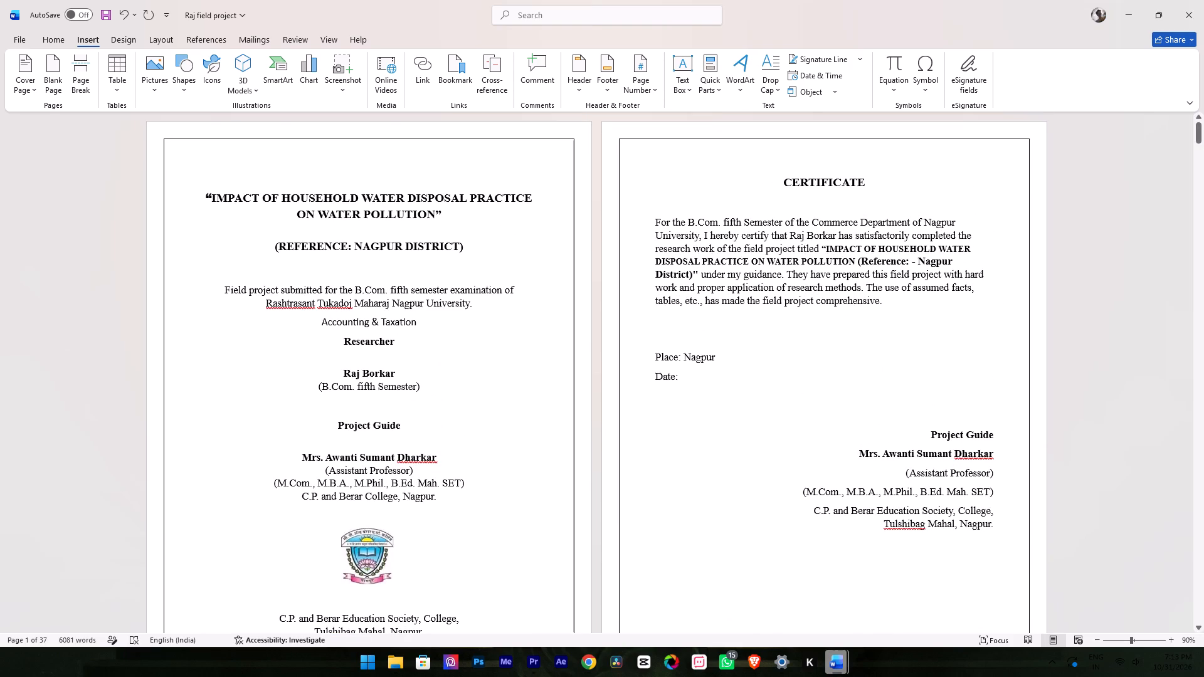
scroll(330, 394, "down", 7)
scroll(348, 393, "up", 6)
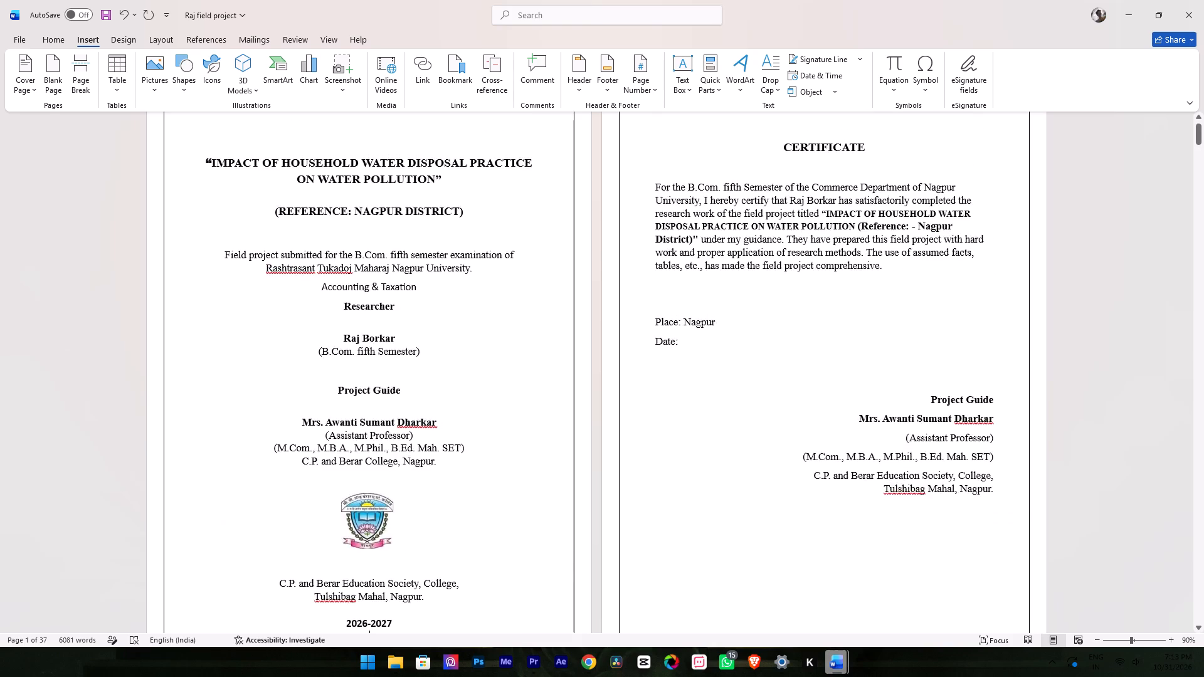
Review the layout and headings of the pages from DECLARATION through NEED AND SIGNIFICANCE OF THE STUDY.
scroll(348, 393, "down", 16)
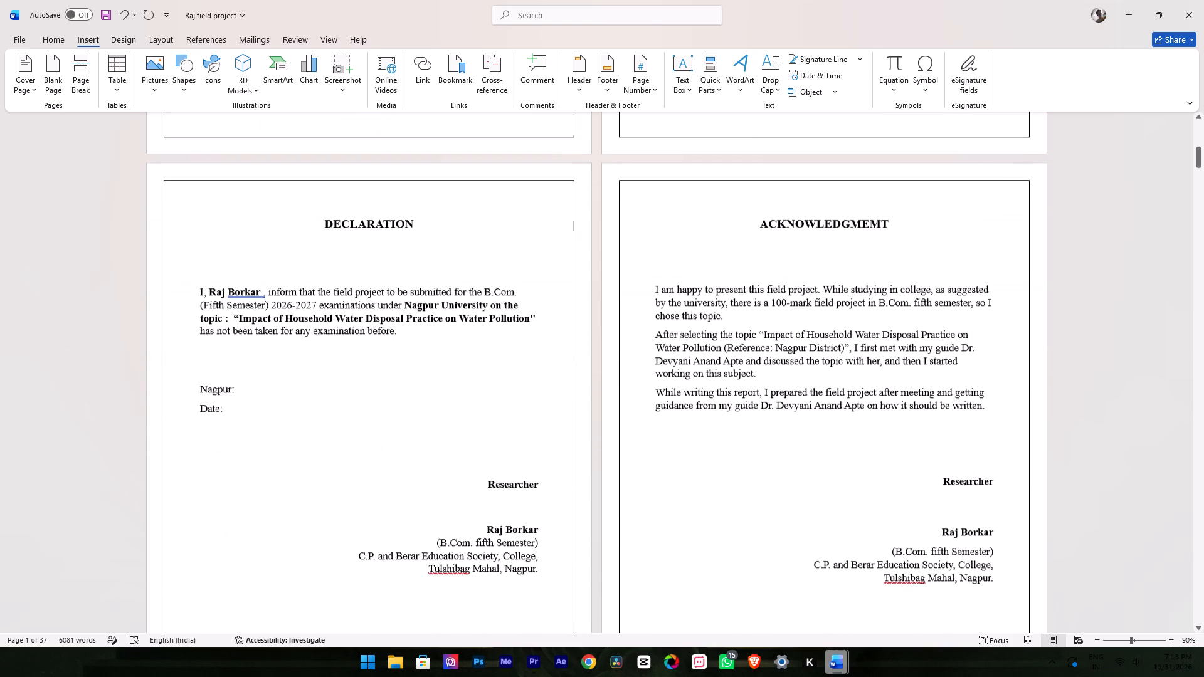
scroll(396, 392, "down", 2)
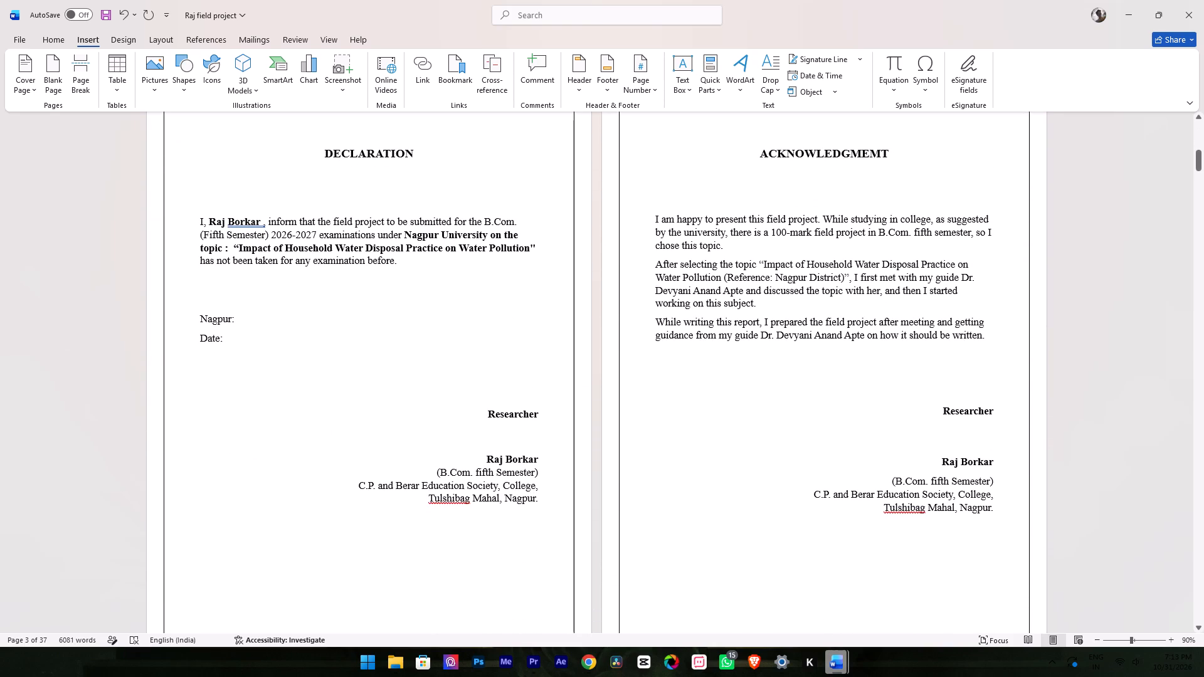
scroll(791, 305, "down", 7)
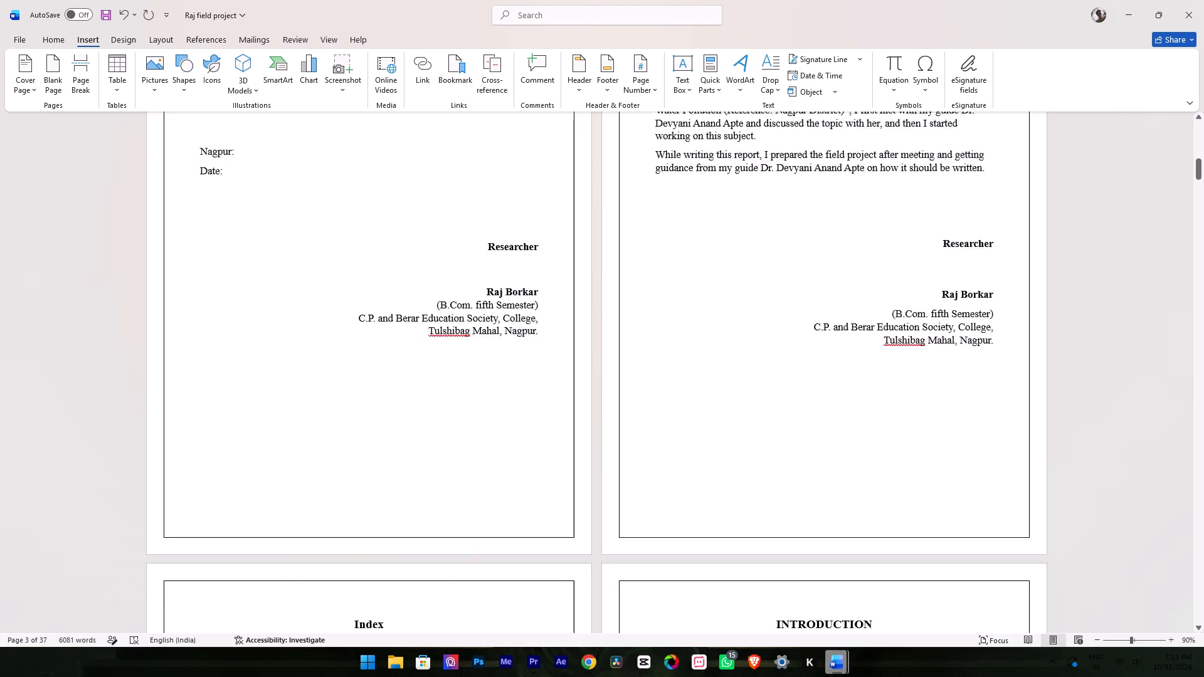
scroll(795, 303, "down", 10)
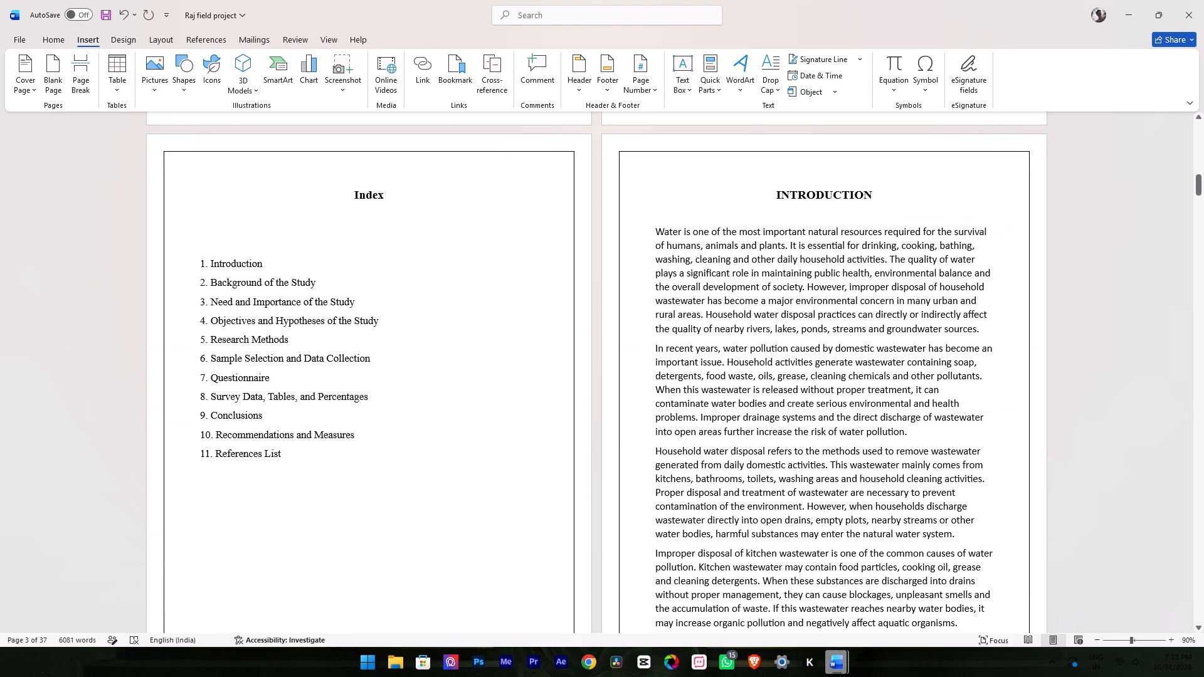
scroll(832, 198, "down", 8)
scroll(833, 198, "up", 9)
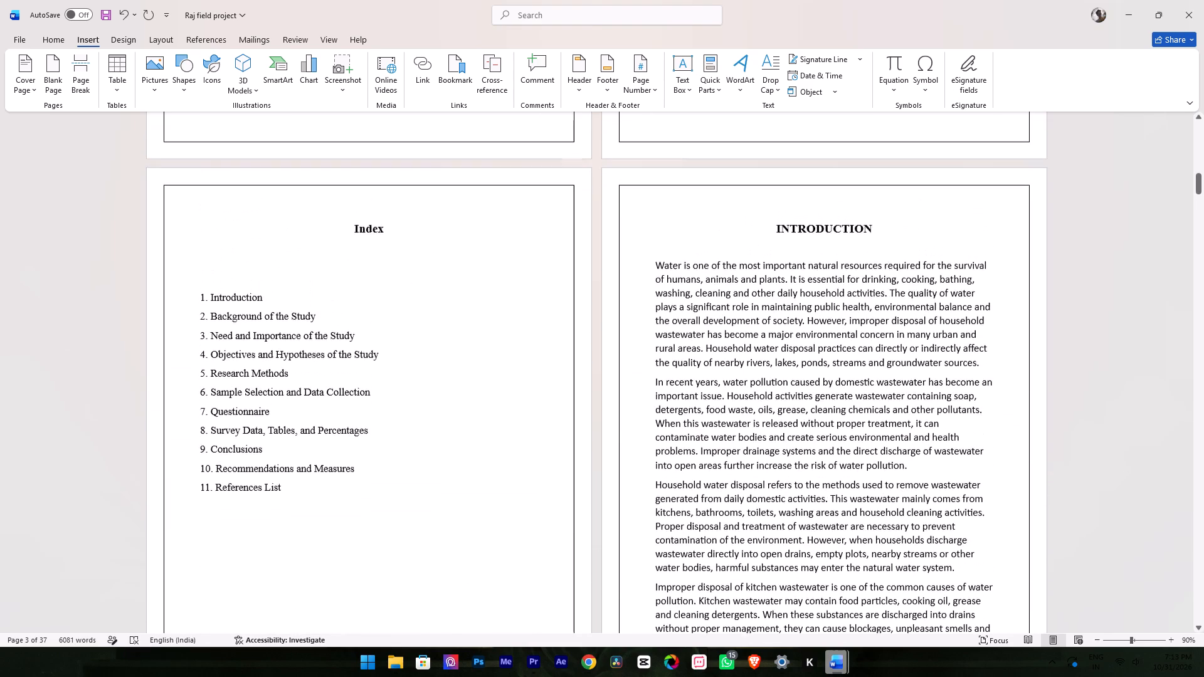
scroll(833, 198, "down", 15)
scroll(776, 228, "down", 9)
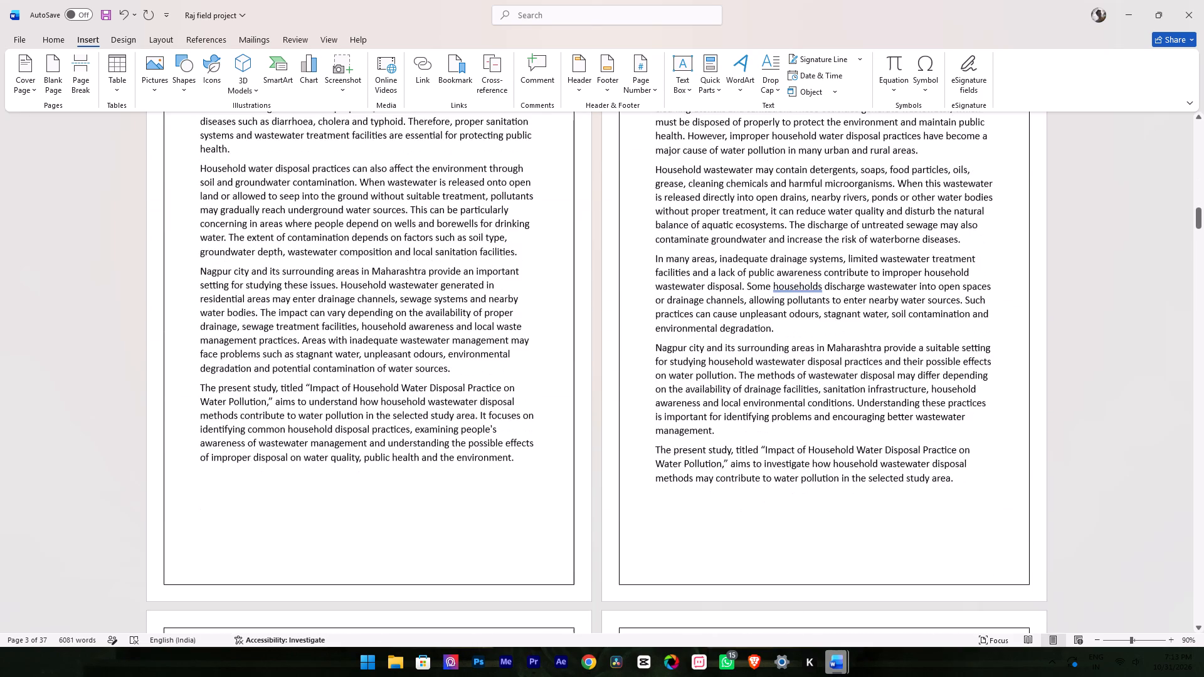
scroll(778, 228, "up", 5)
scroll(775, 229, "down", 9)
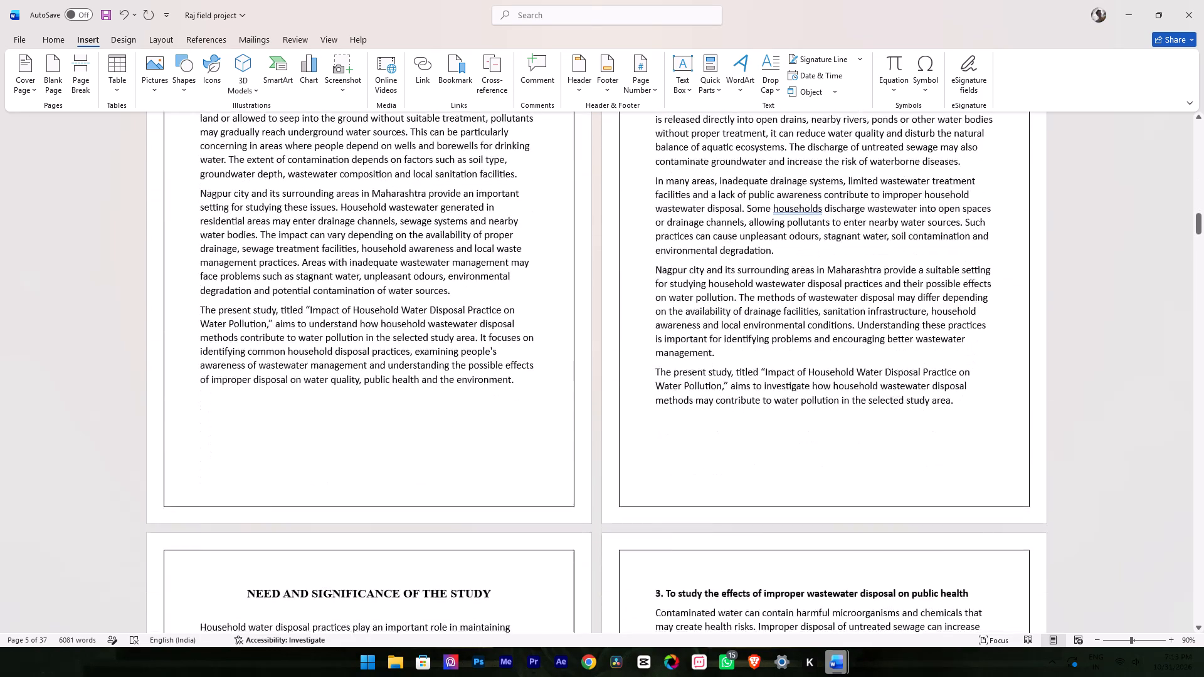
scroll(775, 229, "down", 10)
scroll(596, 326, "up", 4)
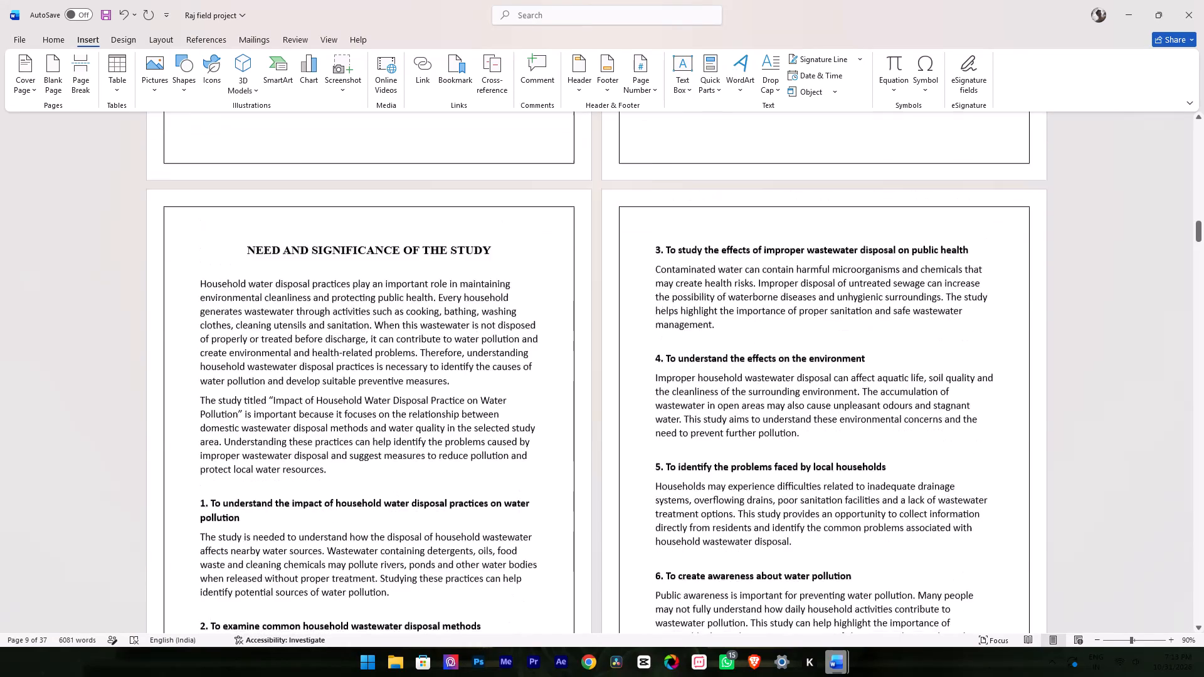
scroll(601, 314, "up", 20)
scroll(601, 314, "up", 12)
scroll(666, 305, "up", 5)
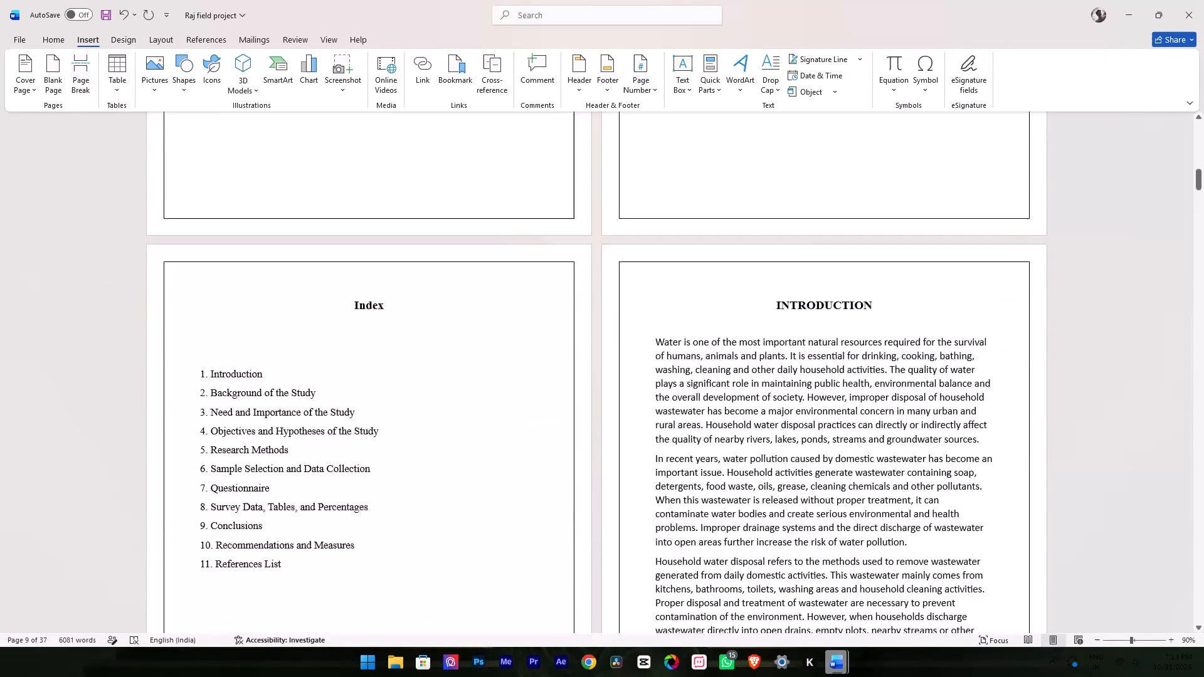
Underline the INTRODUCTION heading.
left_click_drag(876, 333, 760, 333)
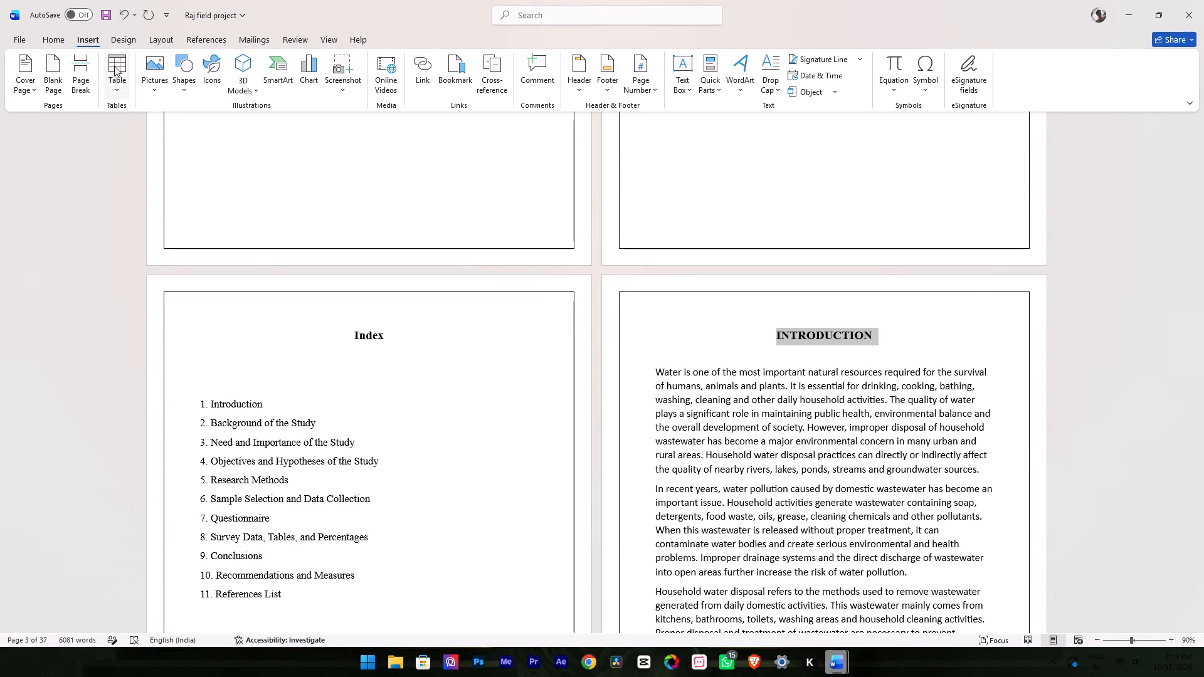
left_click(21, 43)
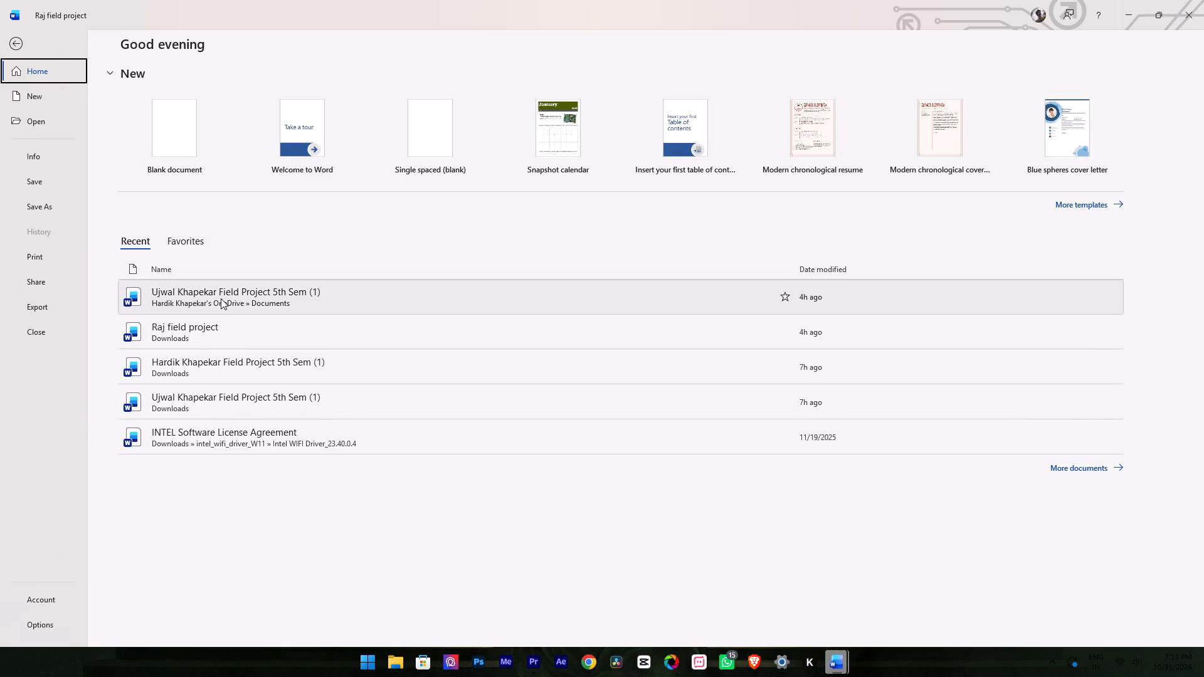
left_click(20, 42)
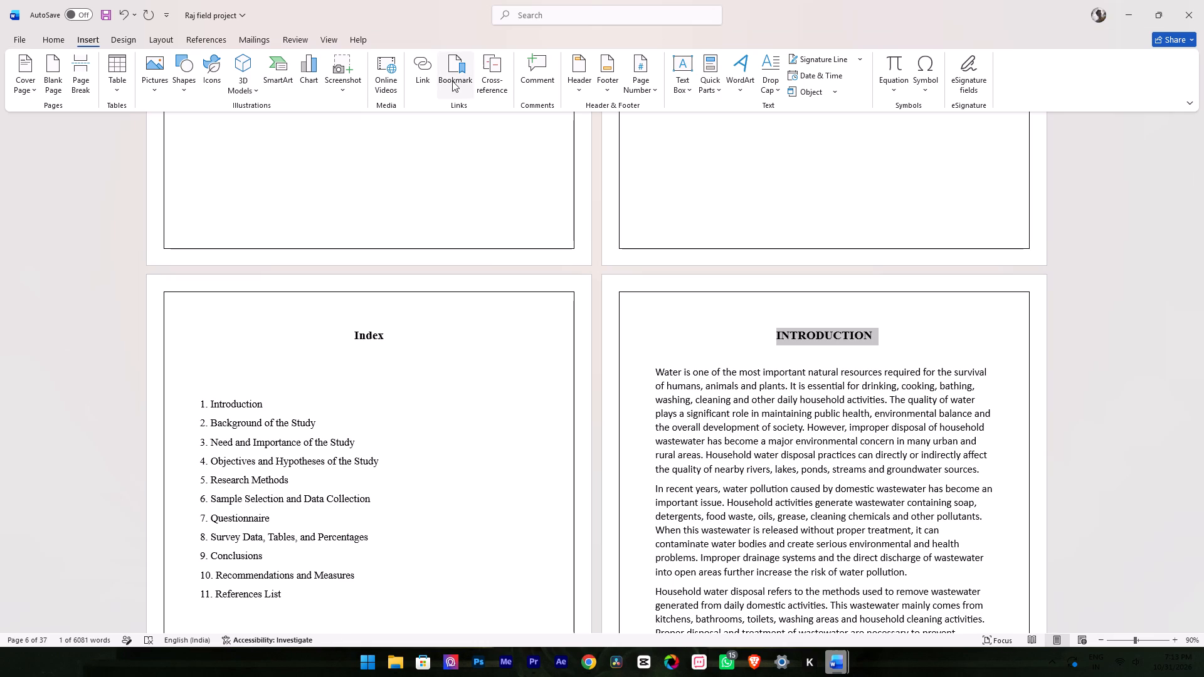
left_click(54, 37)
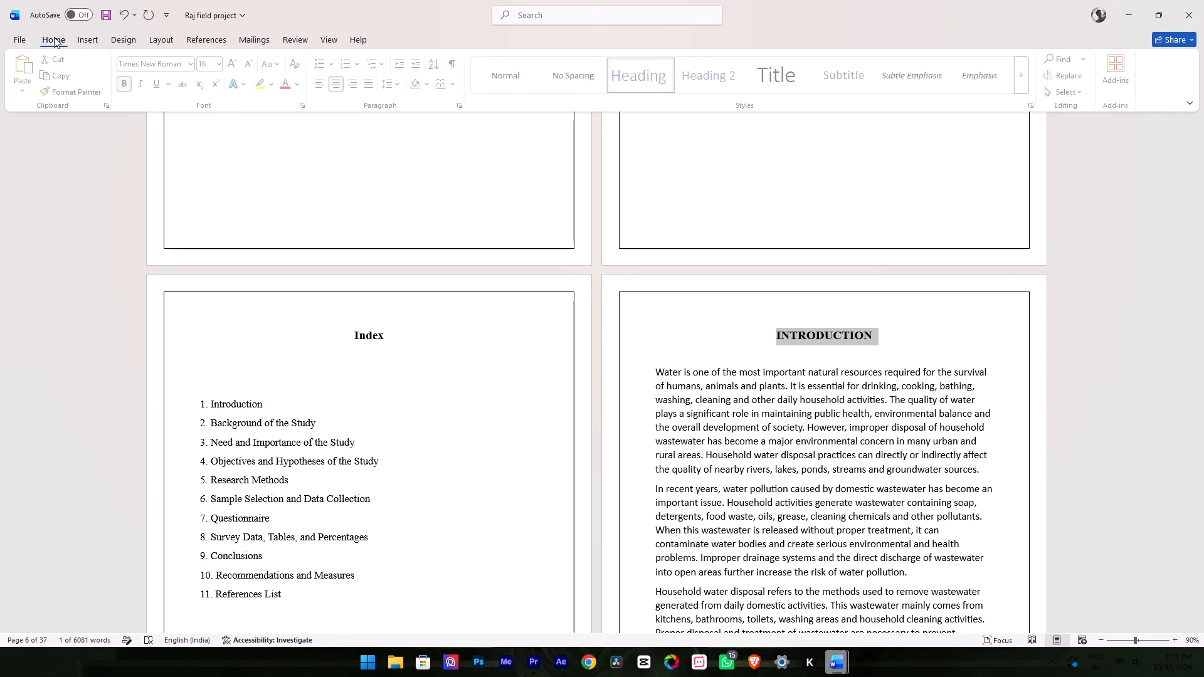
left_click(161, 85)
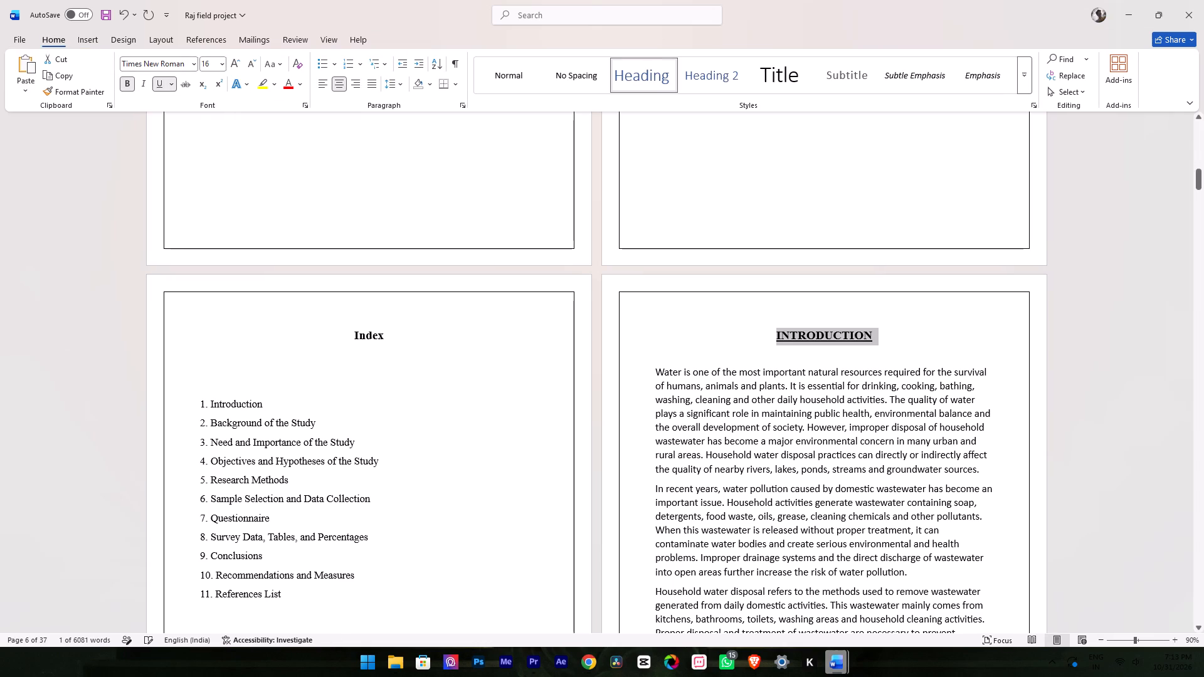
Copy the INTRODUCTION heading's underlined formatting onto the BACKGROUND OF THE STUDY heading with Format Painter.
left_click(61, 95)
scroll(802, 429, "down", 11)
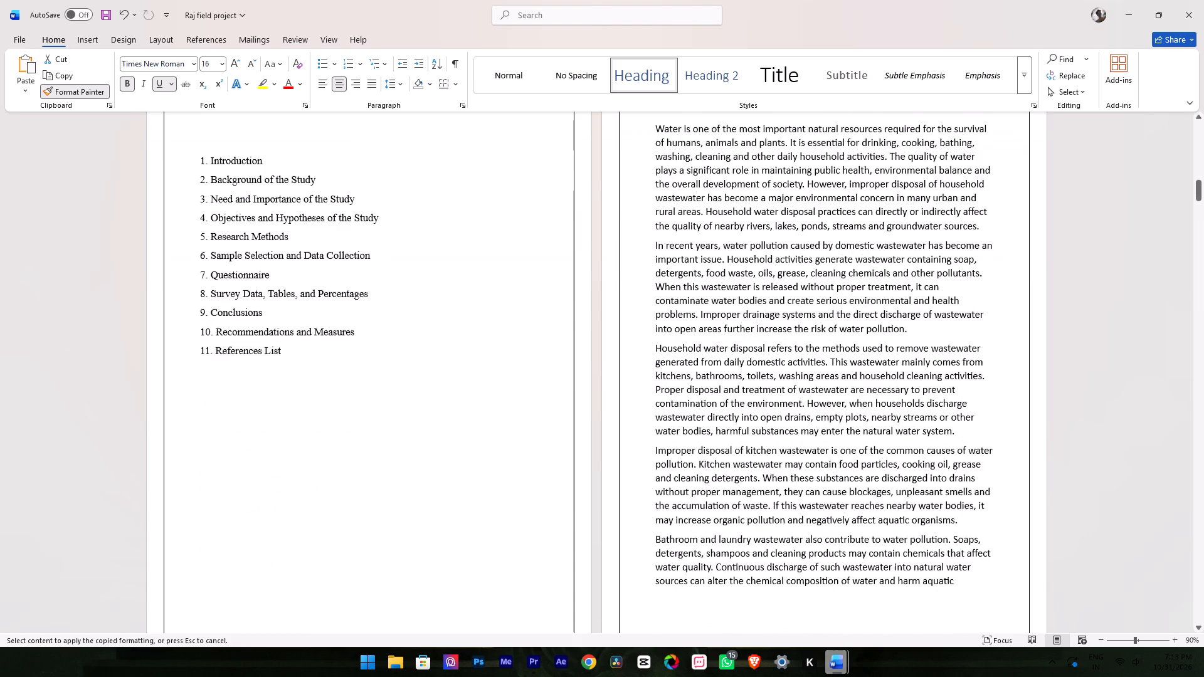
scroll(799, 416, "down", 11)
left_click_drag(926, 201, 815, 202)
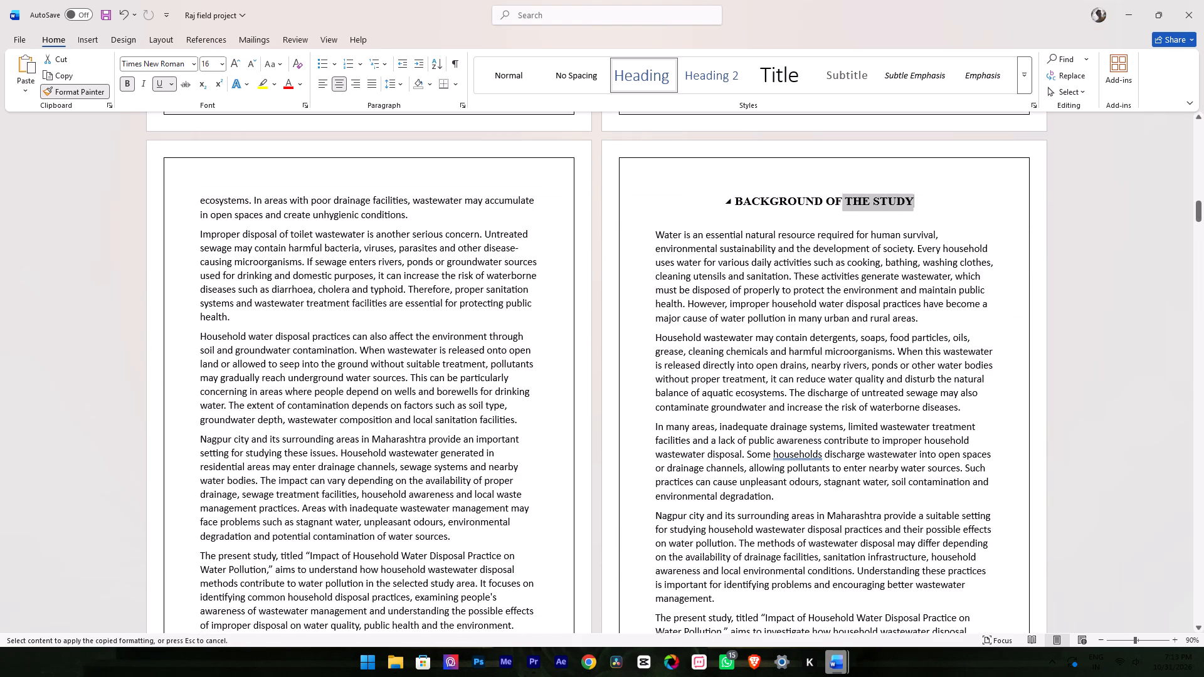
left_click_drag(815, 202, 737, 206)
Underline the NEED AND SIGNIFICANCE OF THE STUDY heading.
scroll(861, 245, "down", 14)
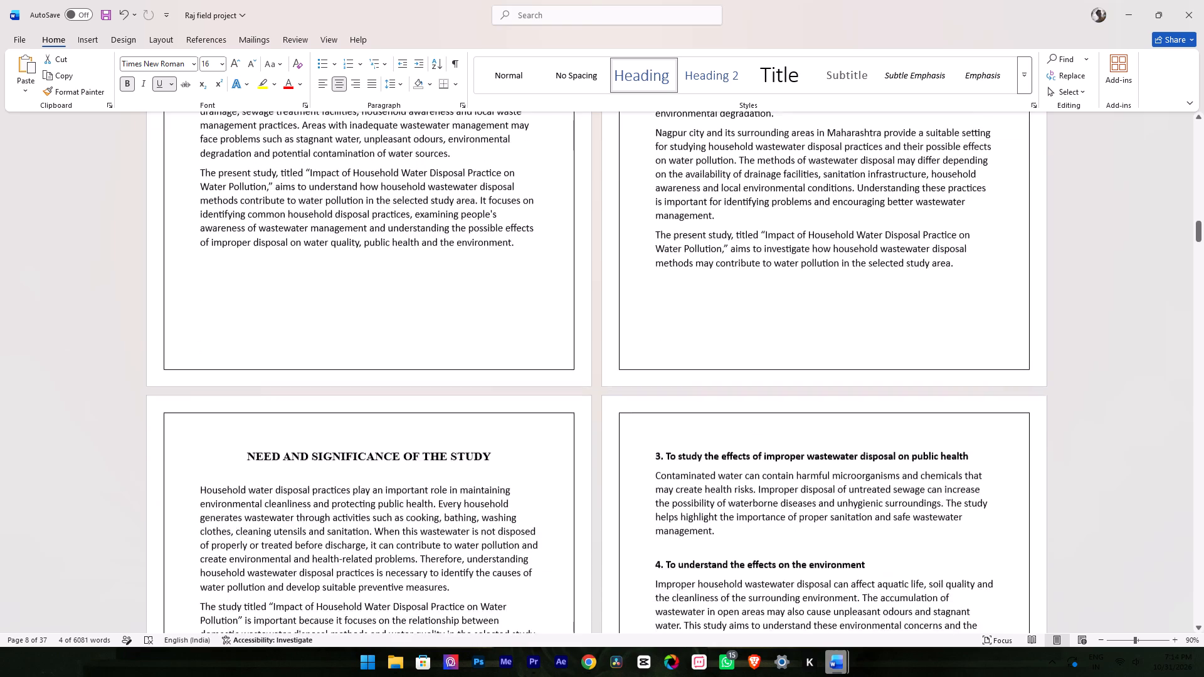
scroll(860, 243, "down", 1)
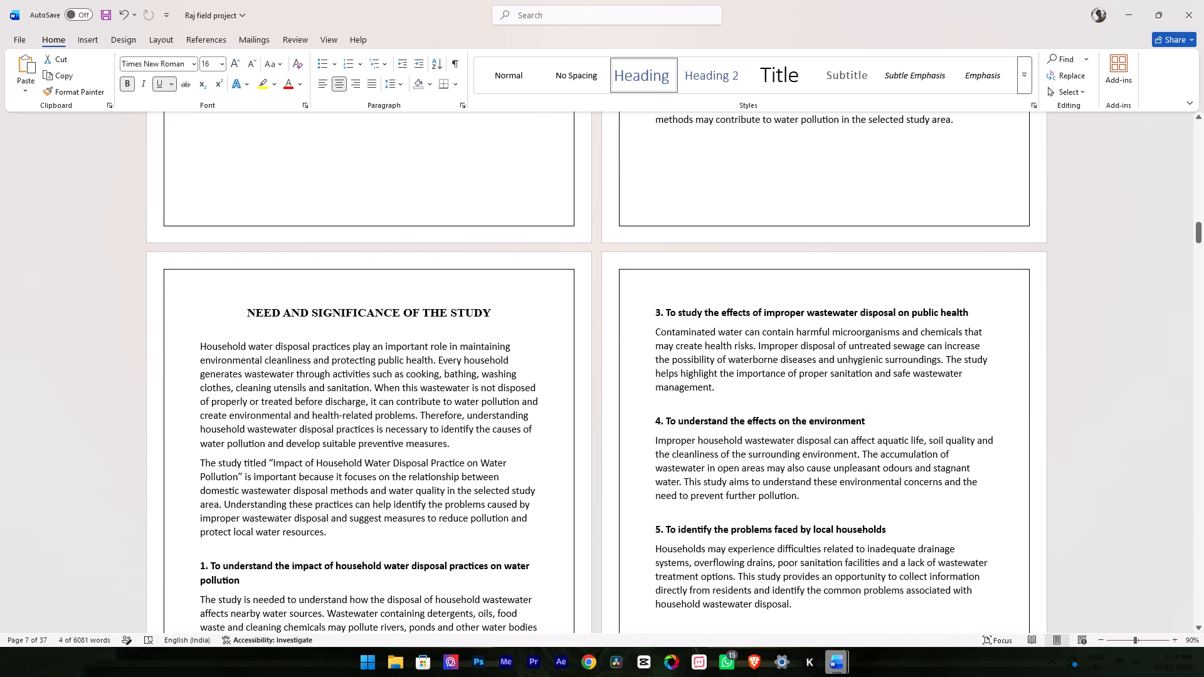
scroll(652, 311, "up", 14)
scroll(653, 305, "down", 7)
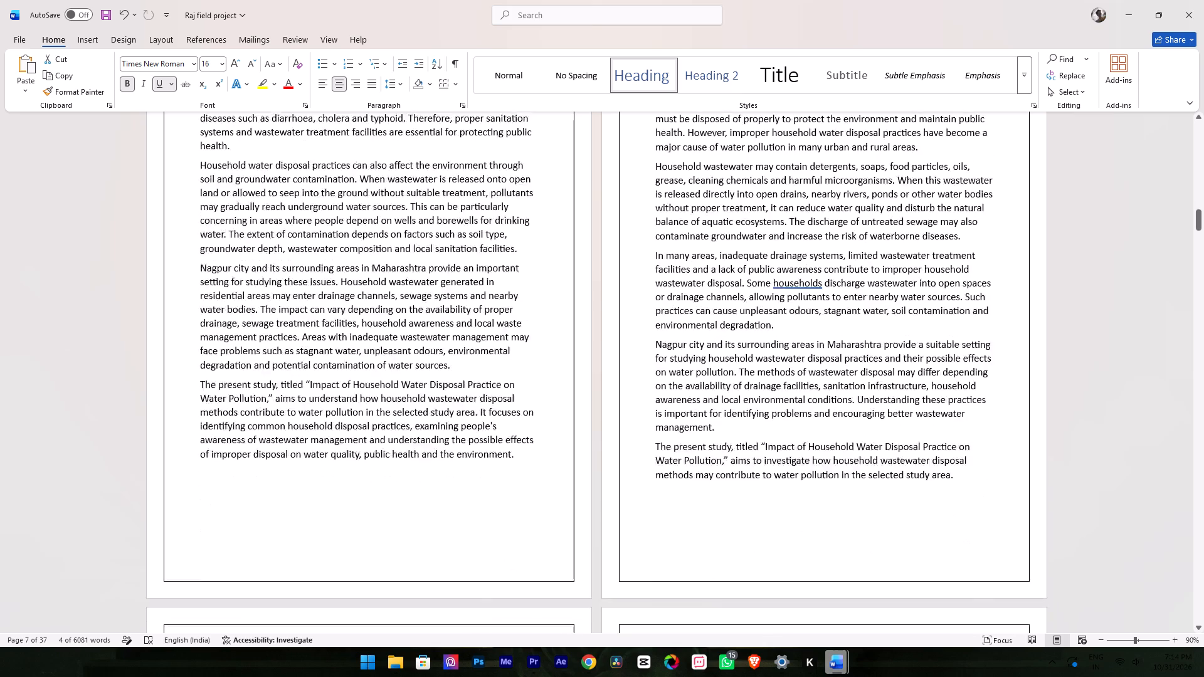
scroll(657, 299, "down", 12)
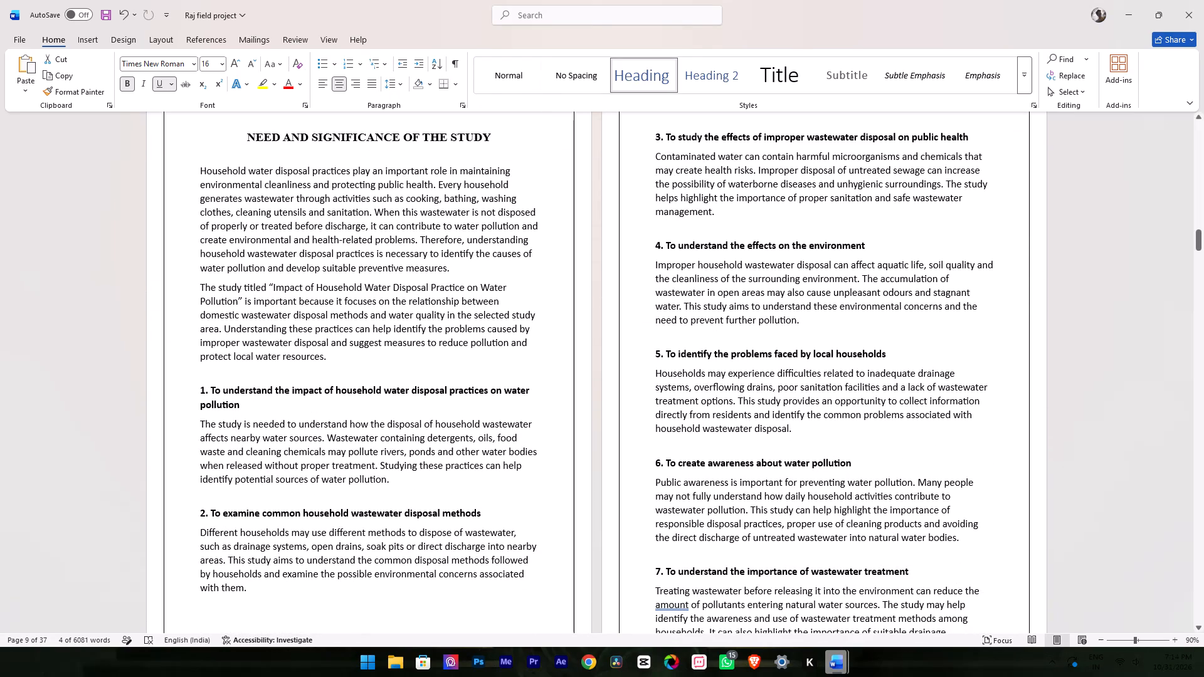
left_click_drag(497, 135, 224, 133)
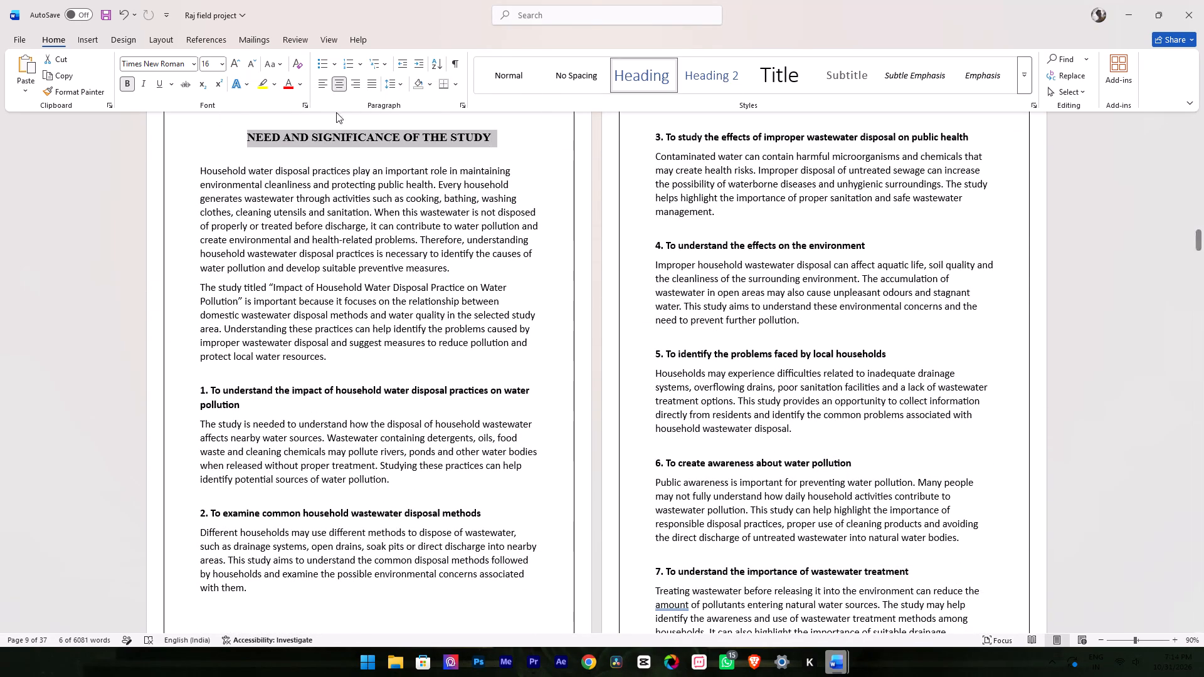
scroll(579, 216, "down", 2)
scroll(584, 228, "up", 20)
scroll(584, 228, "up", 5)
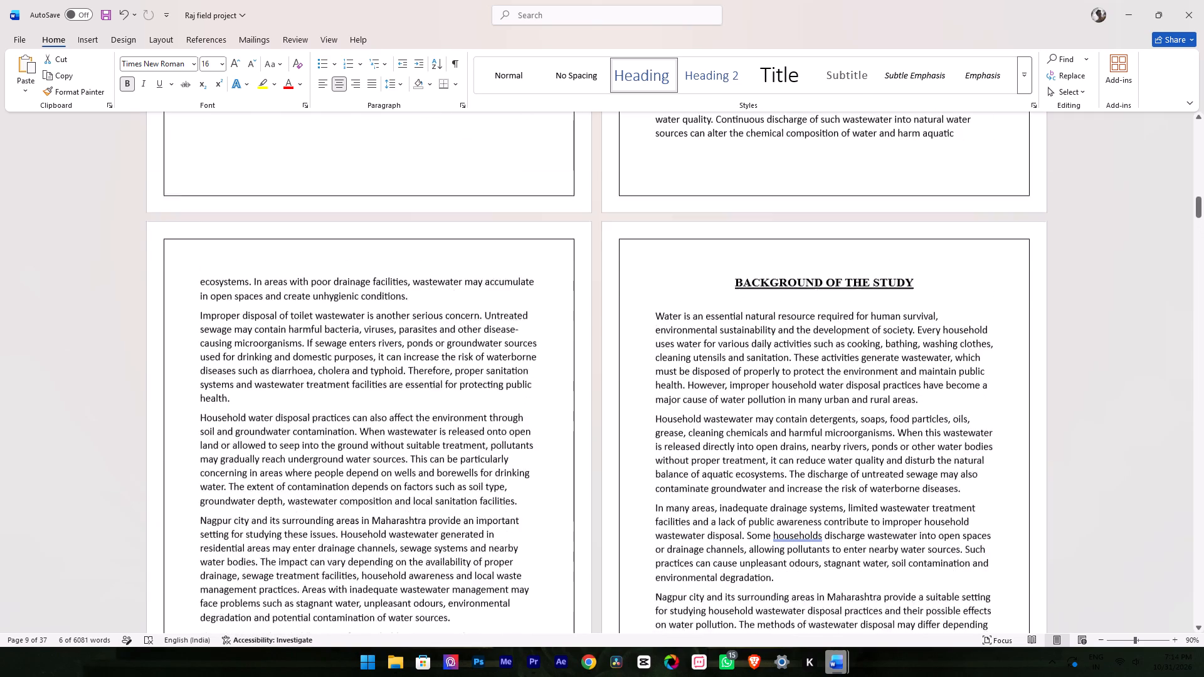
scroll(589, 308, "down", 15)
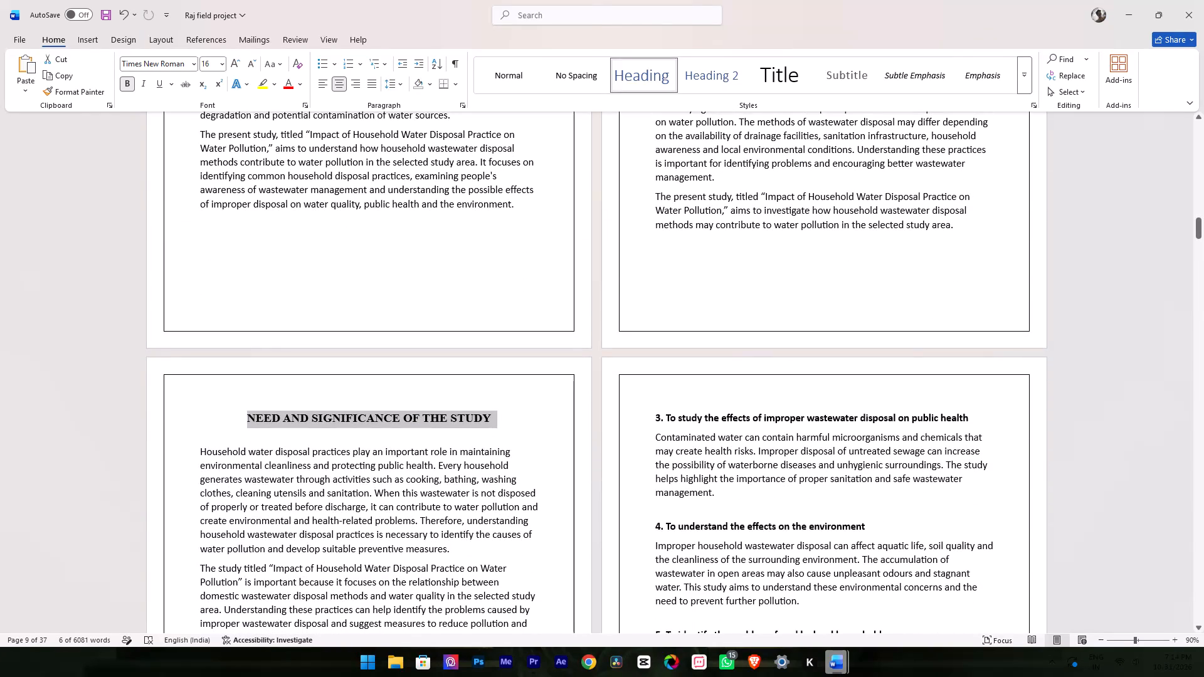
key("ctrl+u")
Underline the OBJECTIVES AND HYPOTHESES OF THE STUDY heading.
scroll(601, 329, "down", 2)
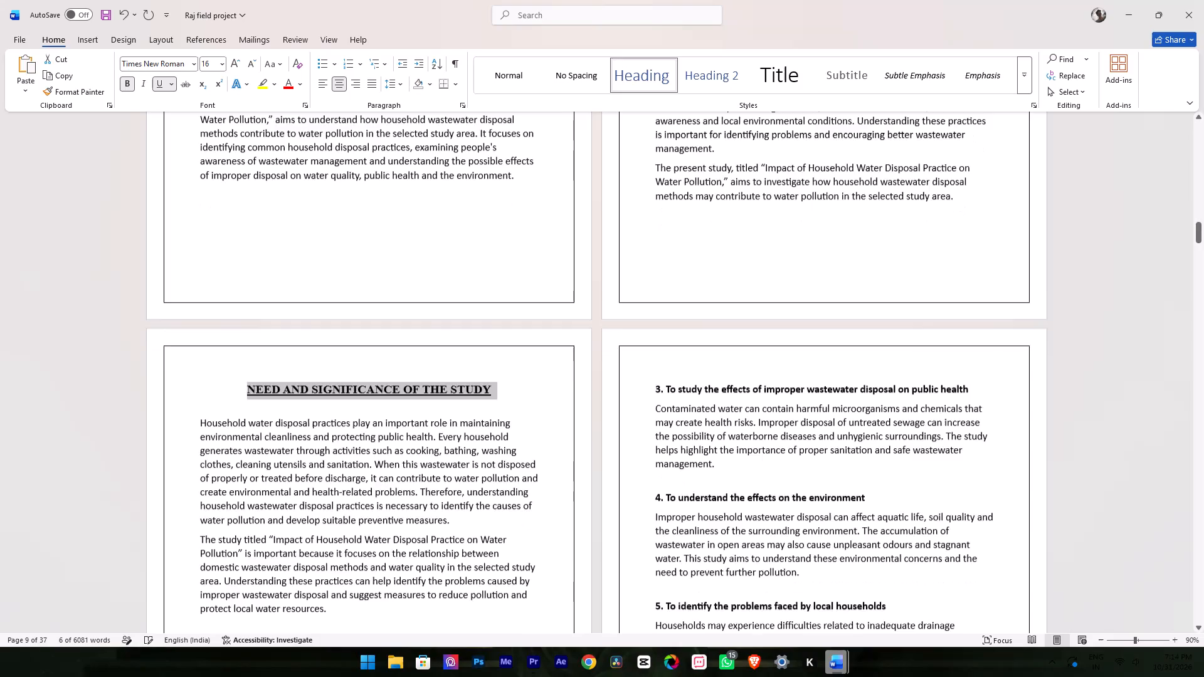
scroll(600, 328, "down", 10)
scroll(599, 316, "down", 11)
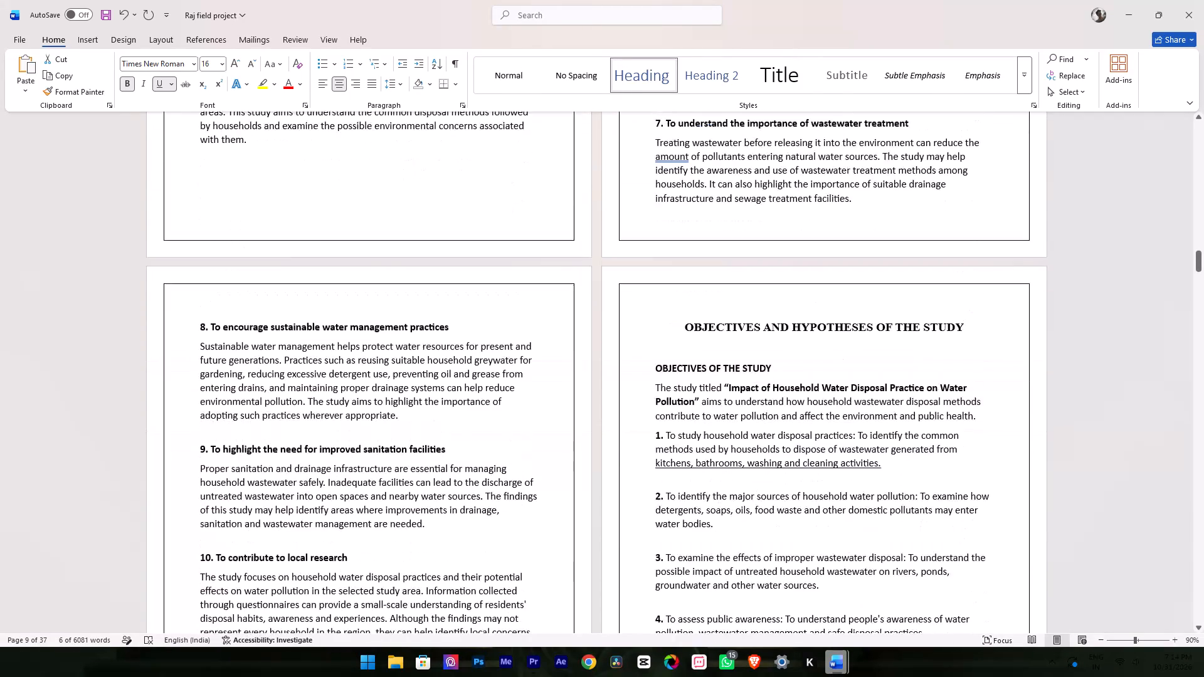
left_click_drag(969, 244, 712, 239)
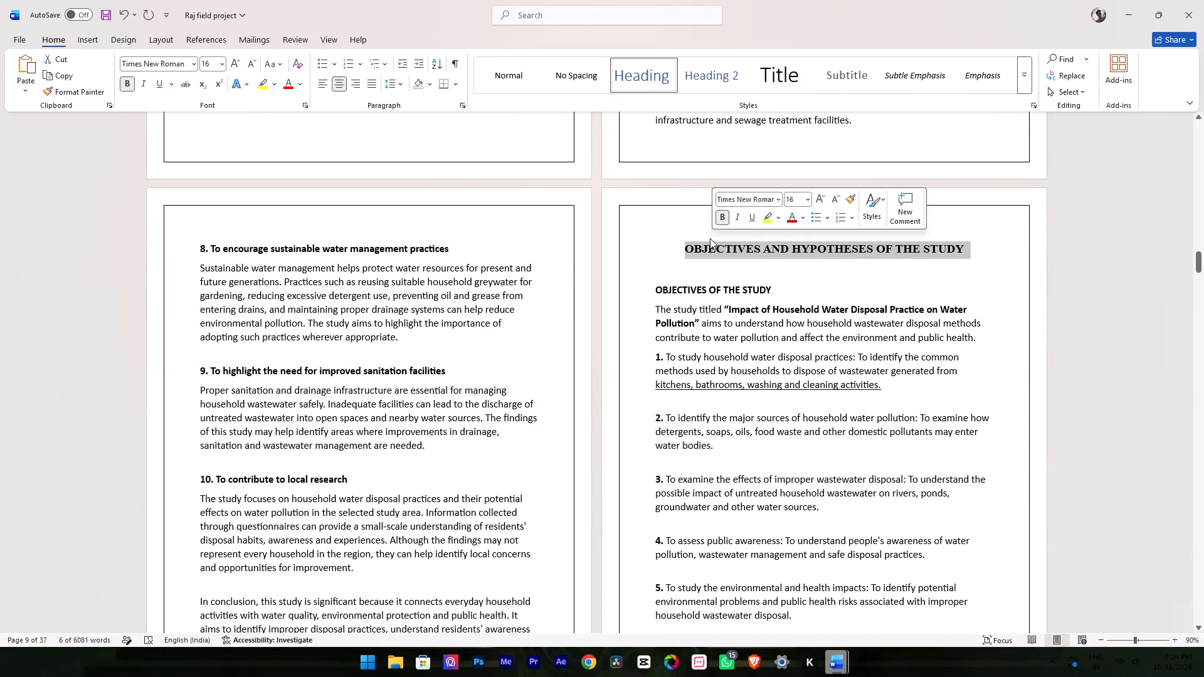
key("ctrl+u")
Examine the HYPOTHESIS OF THE STUDY heading in relation to the preceding OBJECTIVES AND HYPOTHESES OF THE STUDY section.
scroll(610, 261, "down", 17)
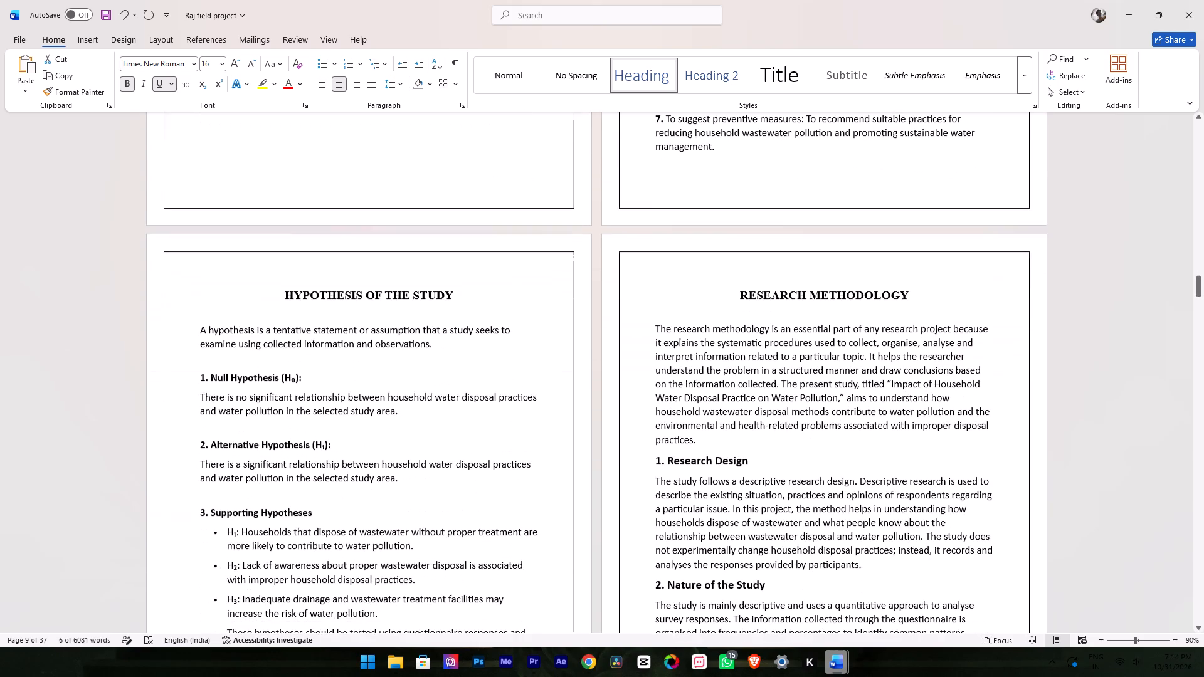
left_click_drag(477, 288, 308, 286)
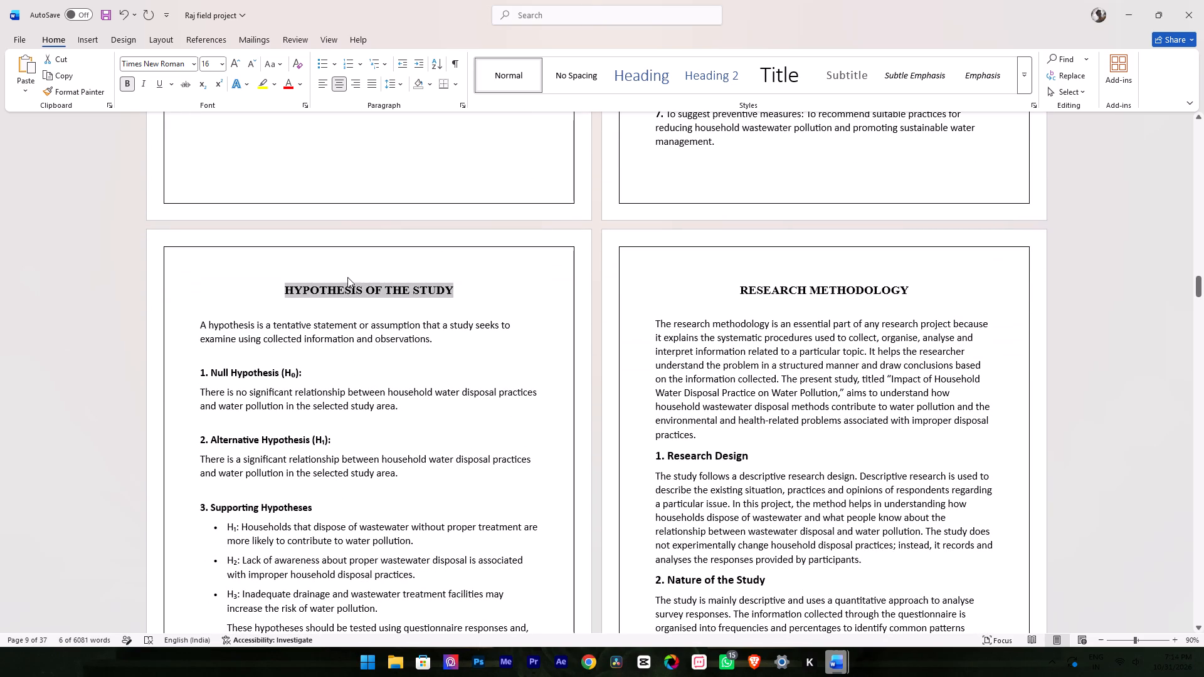
left_click(510, 290)
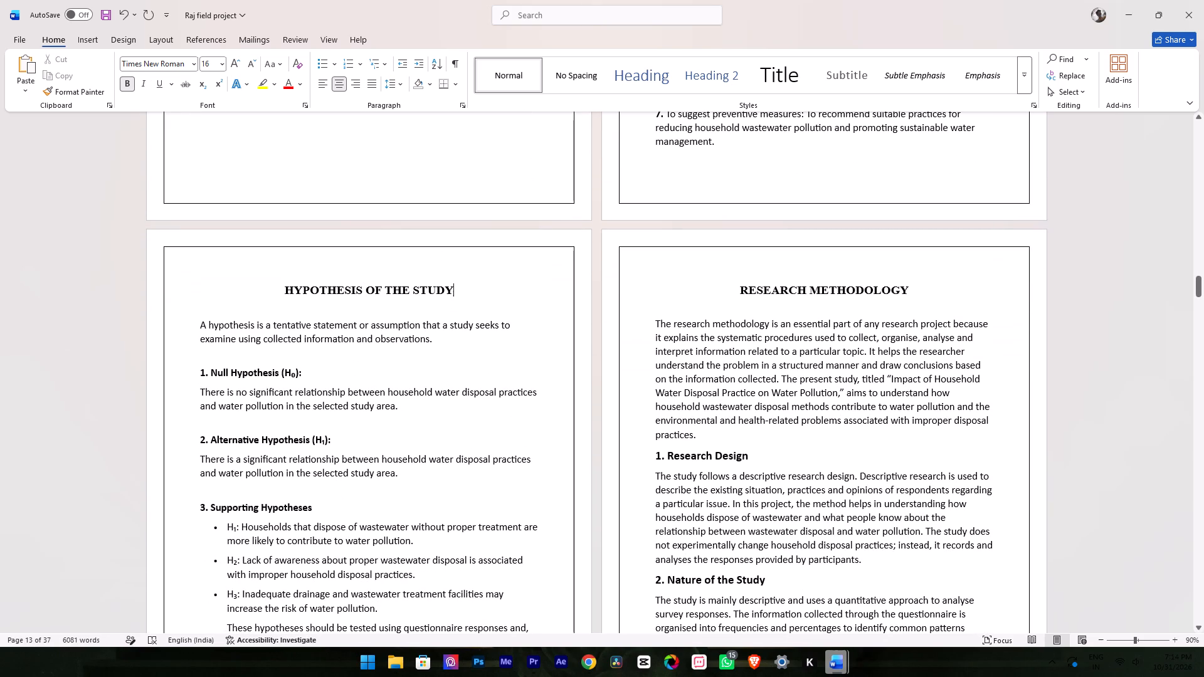
scroll(490, 297, "down", 5)
scroll(488, 294, "up", 5)
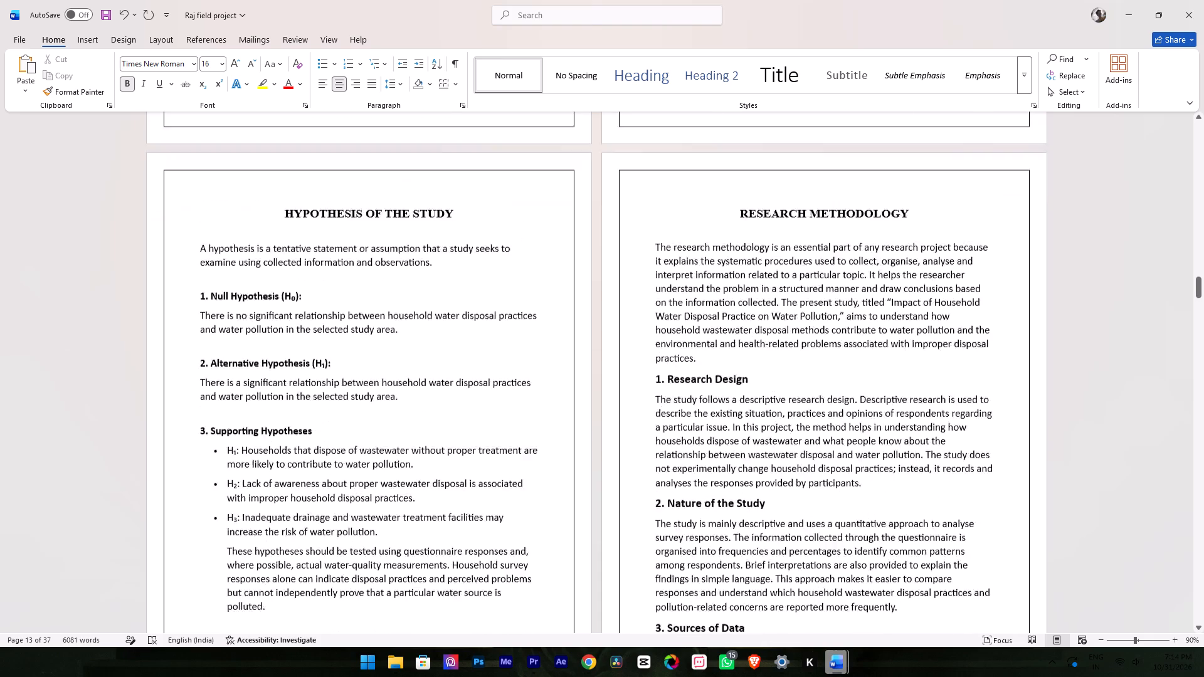
scroll(488, 294, "up", 19)
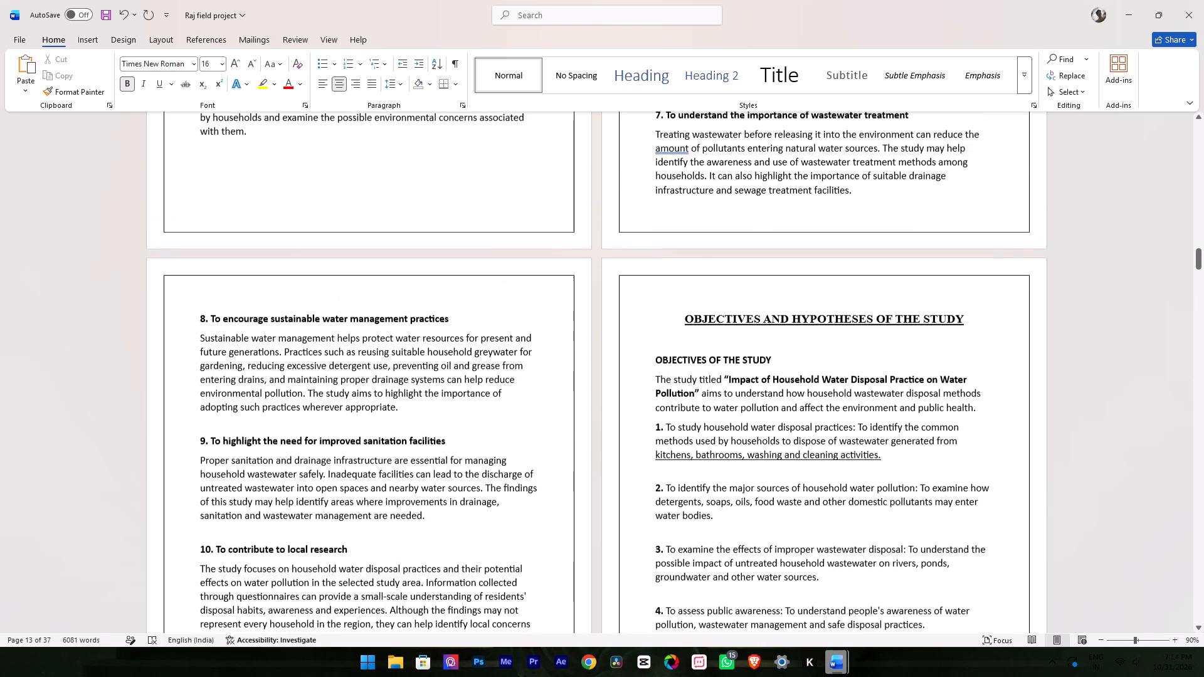
scroll(655, 334, "down", 15)
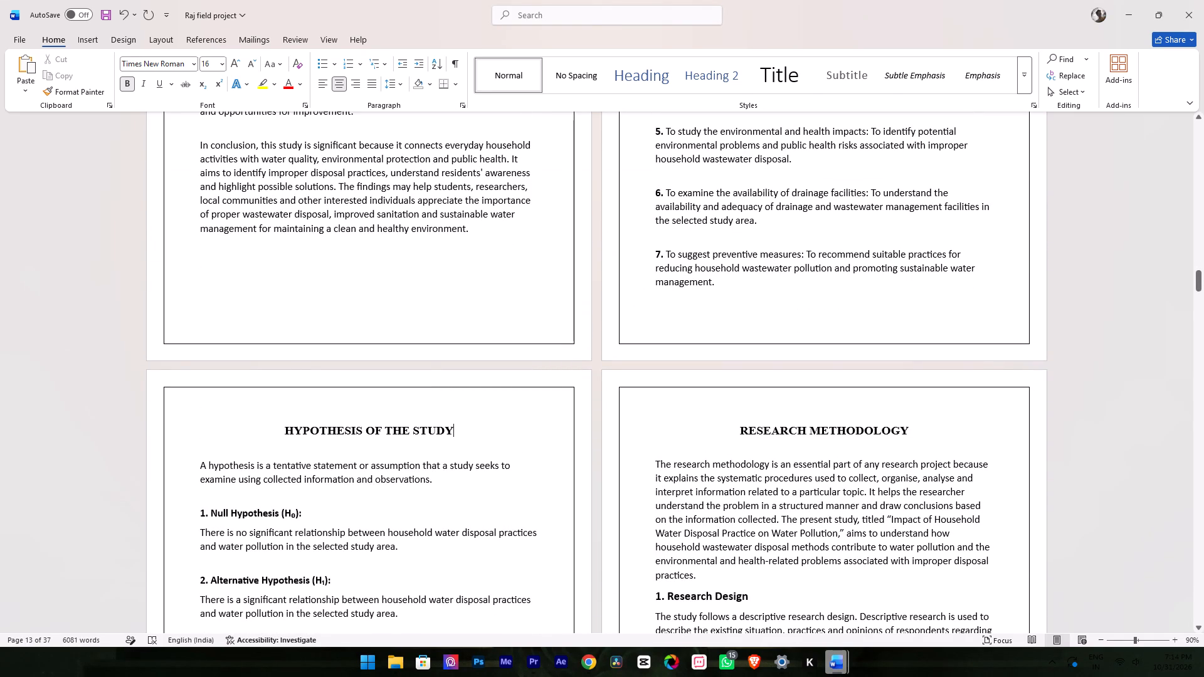
left_click_drag(471, 427, 277, 427)
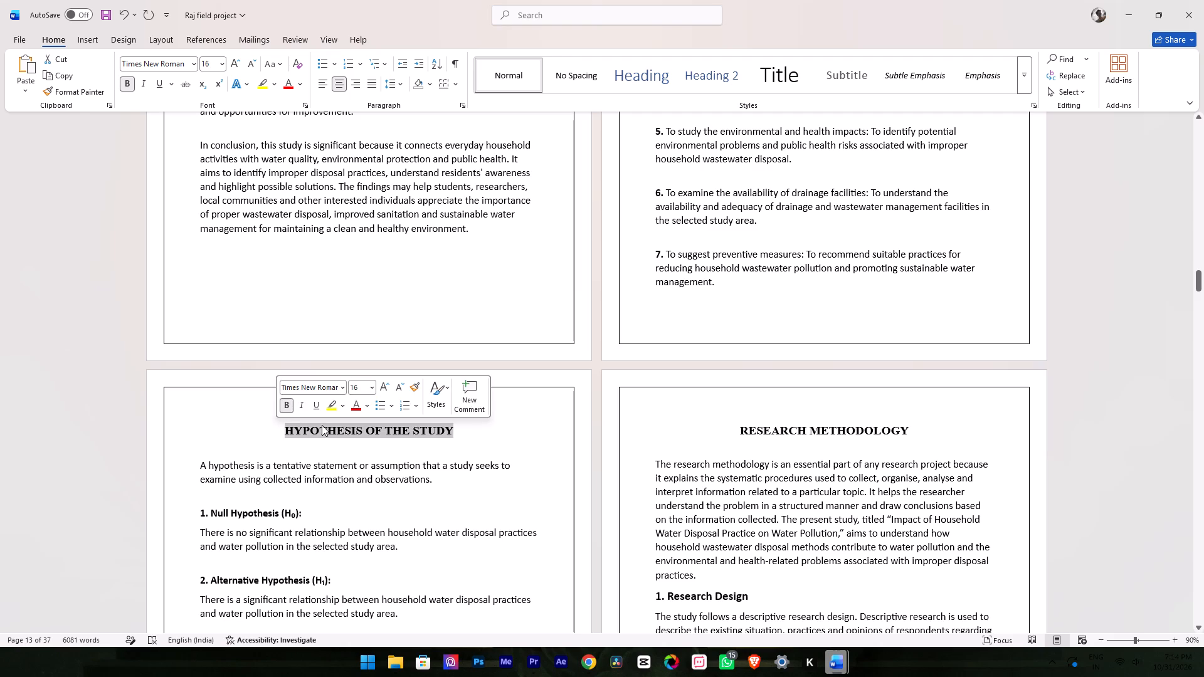
left_click(559, 294)
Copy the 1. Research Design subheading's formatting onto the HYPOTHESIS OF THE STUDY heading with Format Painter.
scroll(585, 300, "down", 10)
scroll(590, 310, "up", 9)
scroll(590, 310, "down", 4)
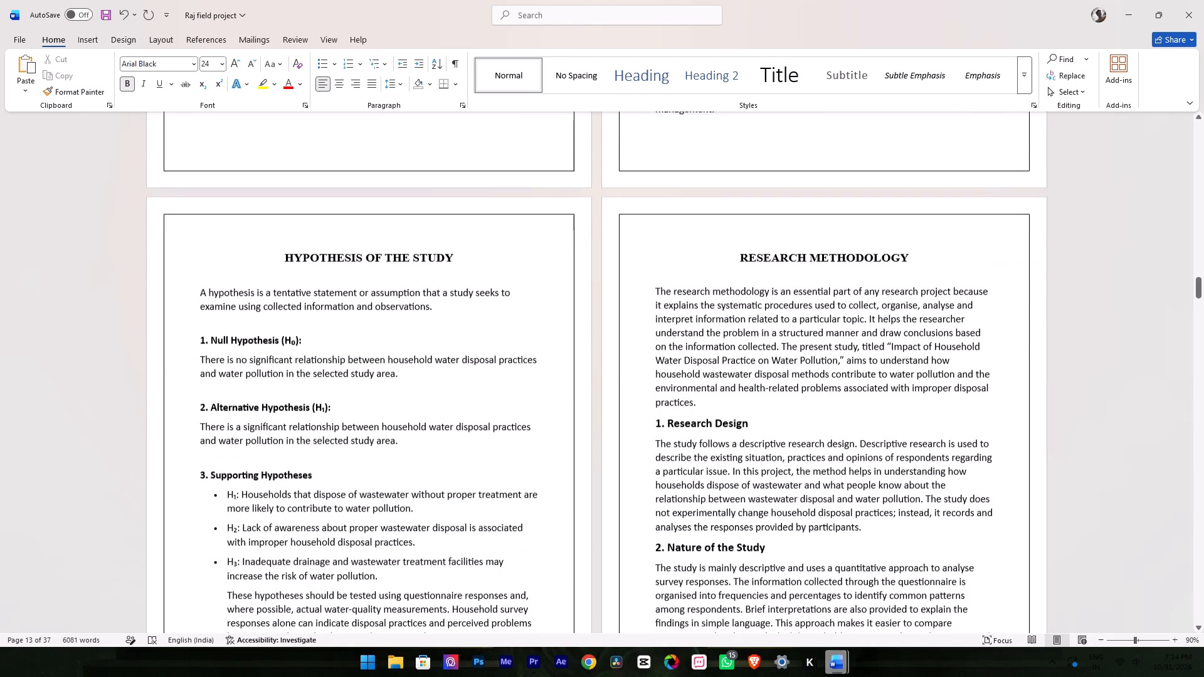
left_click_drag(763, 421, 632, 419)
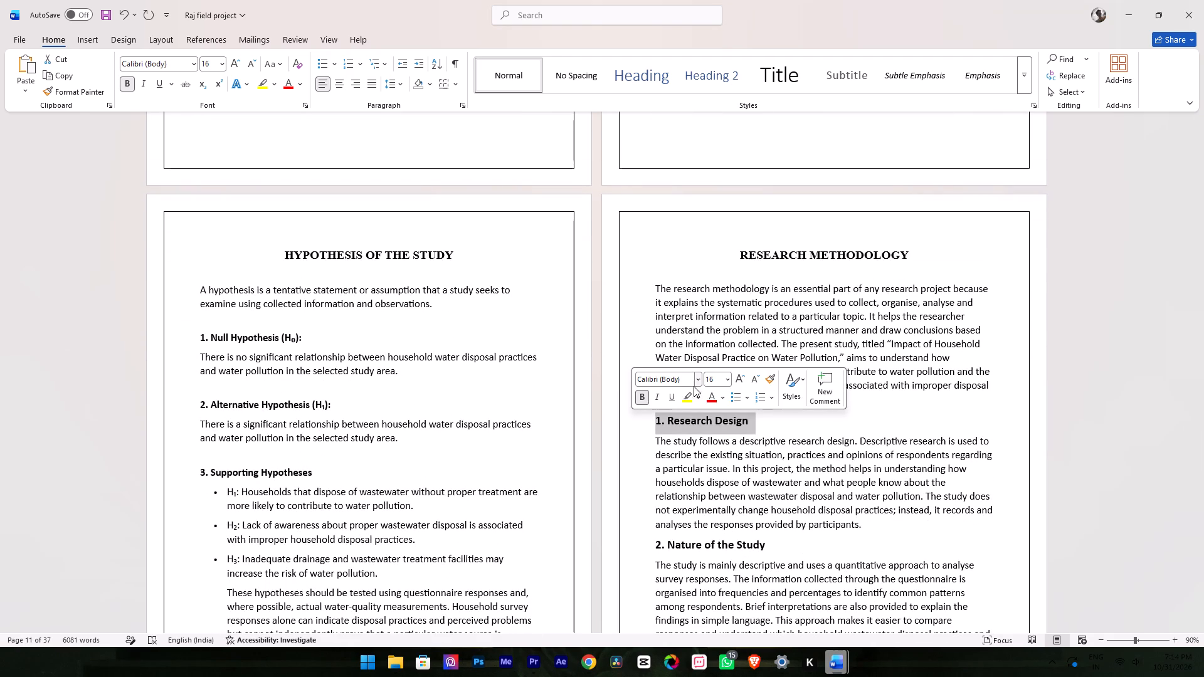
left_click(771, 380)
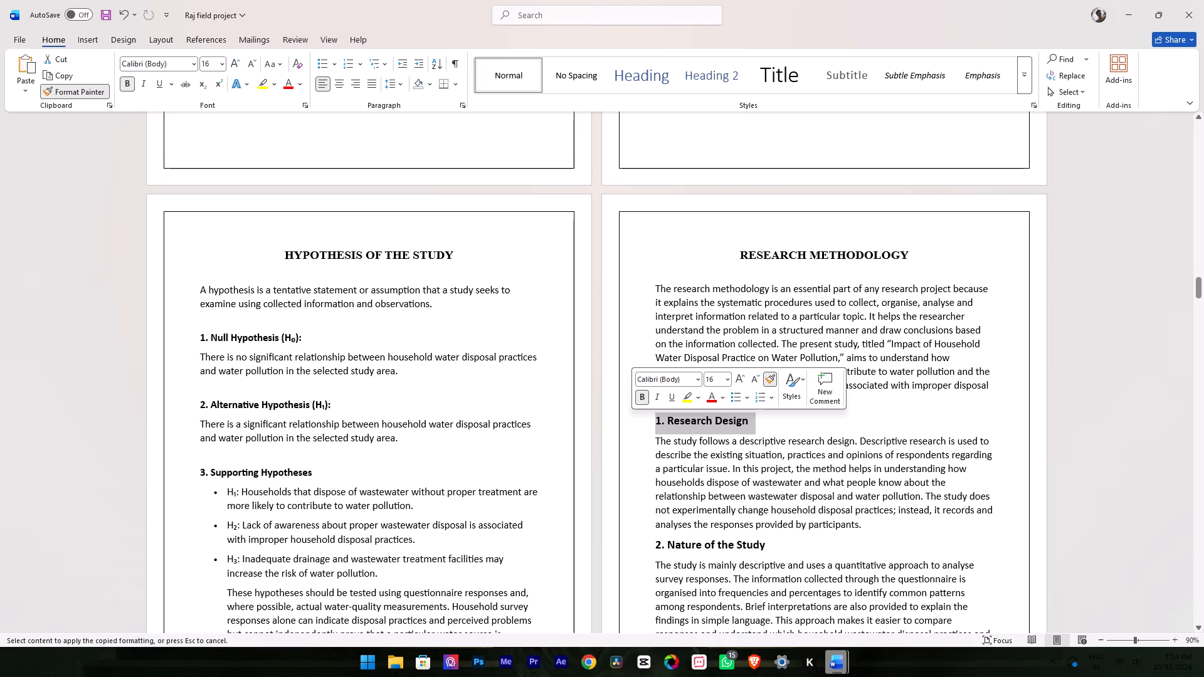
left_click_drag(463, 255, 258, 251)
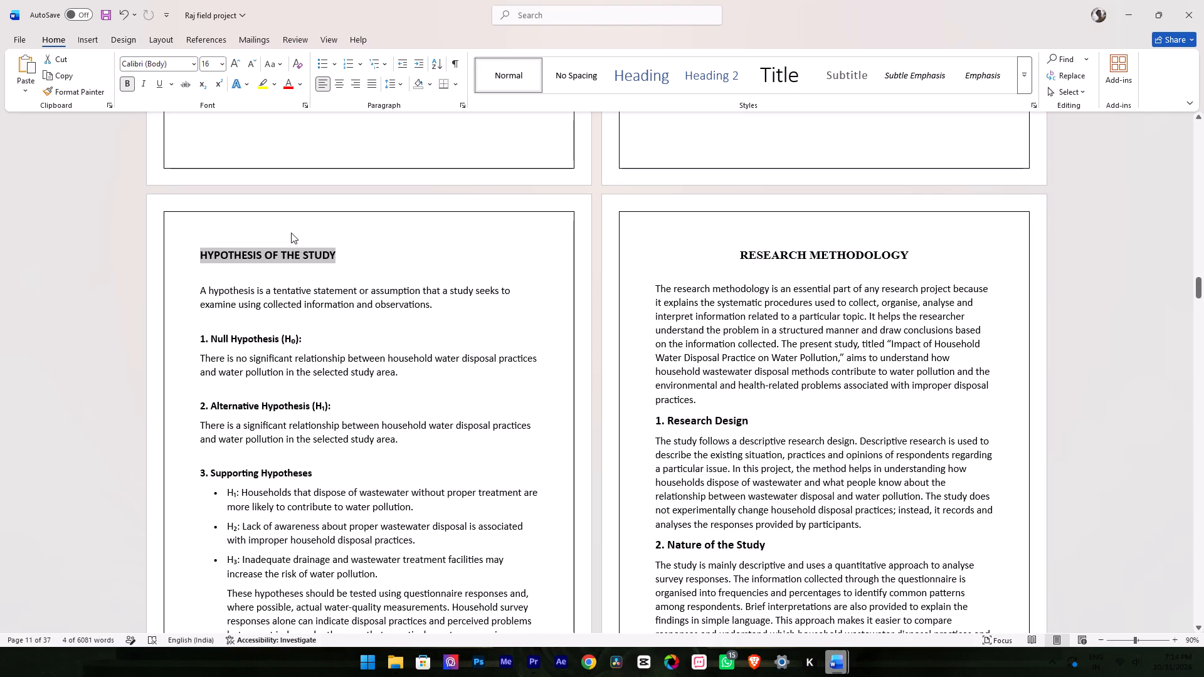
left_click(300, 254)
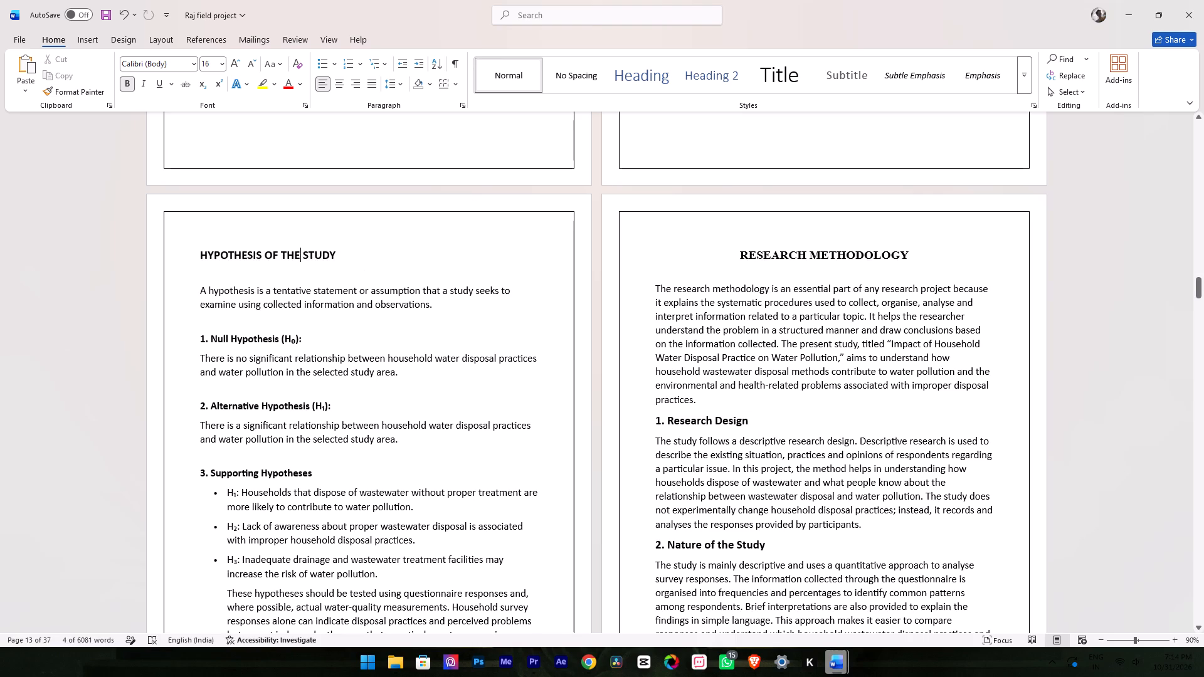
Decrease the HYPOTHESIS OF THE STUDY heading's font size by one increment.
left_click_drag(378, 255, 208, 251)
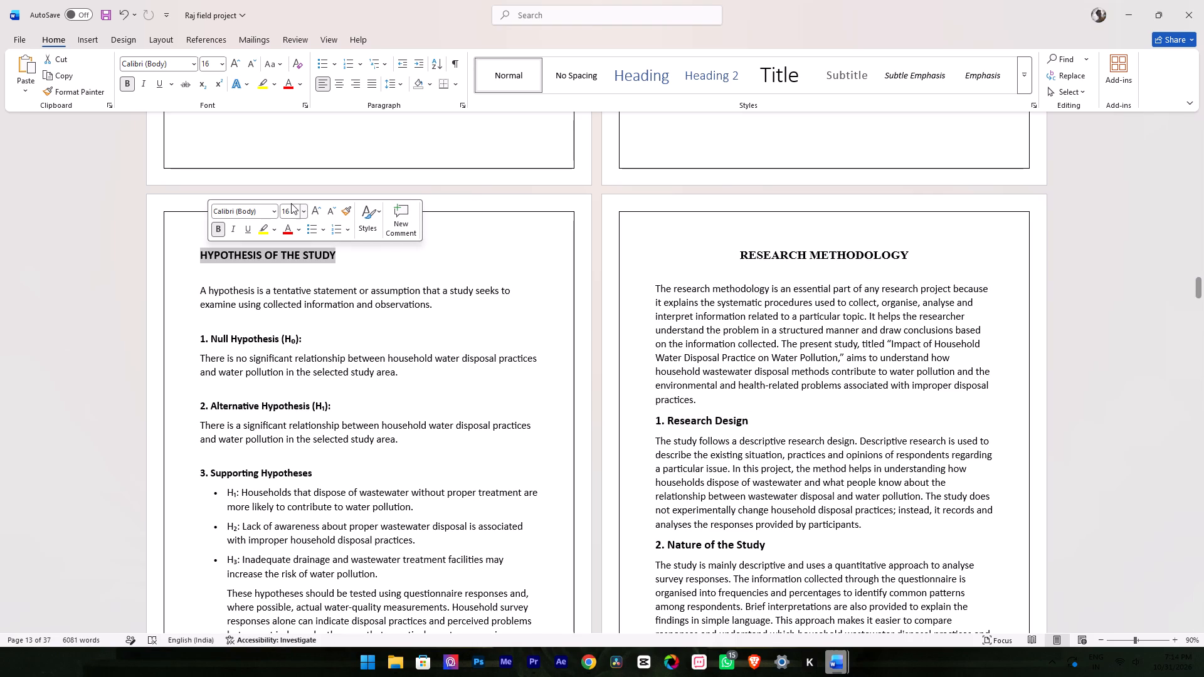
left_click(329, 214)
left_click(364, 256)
Delete the blank line between the HYPOTHESIS OF THE STUDY heading and its first paragraph.
left_click(205, 270)
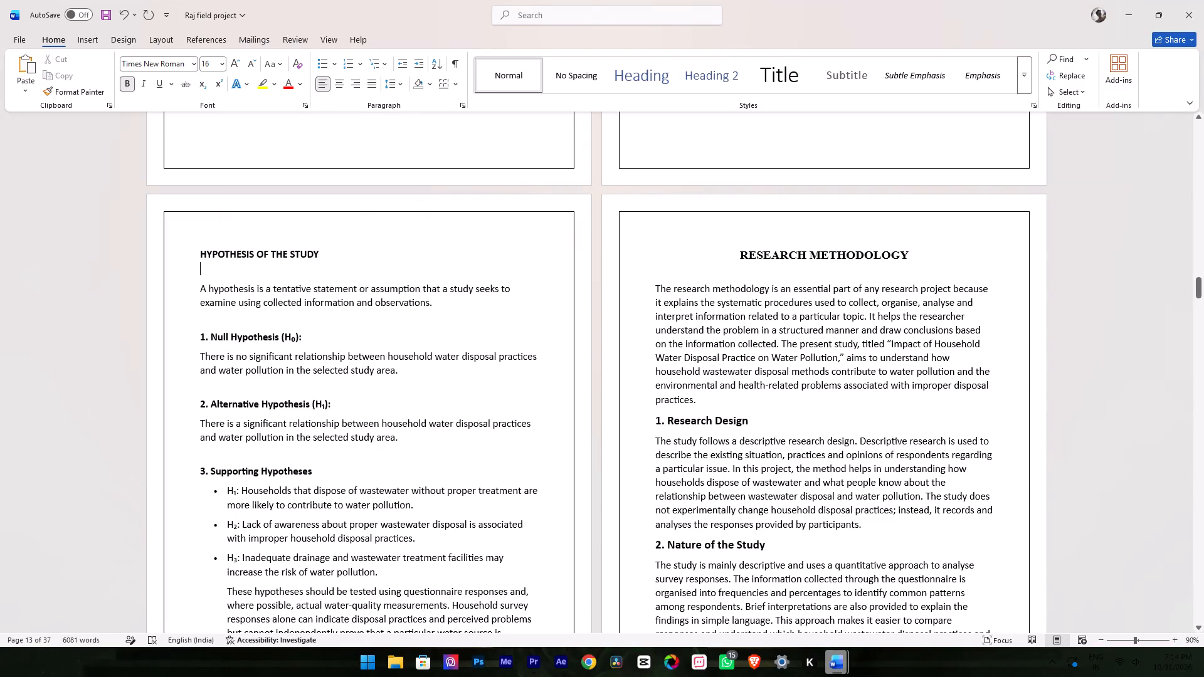
key("BackSpace")
Compare the HYPOTHESIS OF THE STUDY heading with the OBJECTIVES OF THE STUDY subheading and the surrounding section headings.
scroll(421, 298, "down", 1)
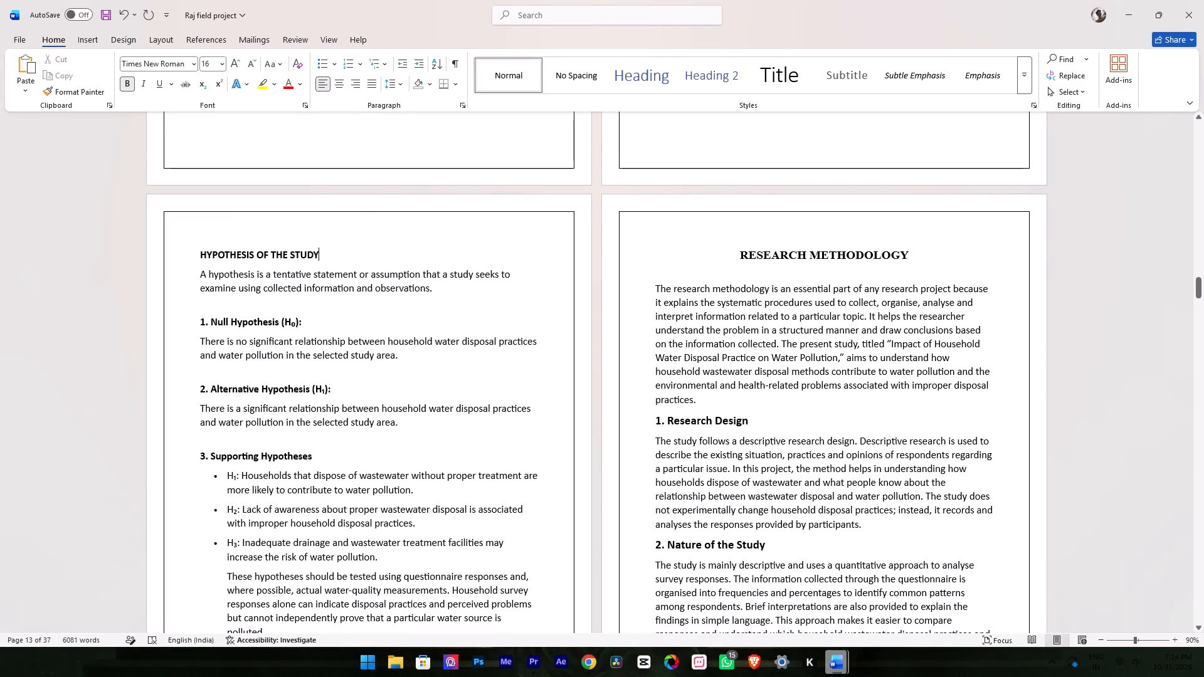
scroll(421, 298, "down", 1)
scroll(421, 296, "up", 9)
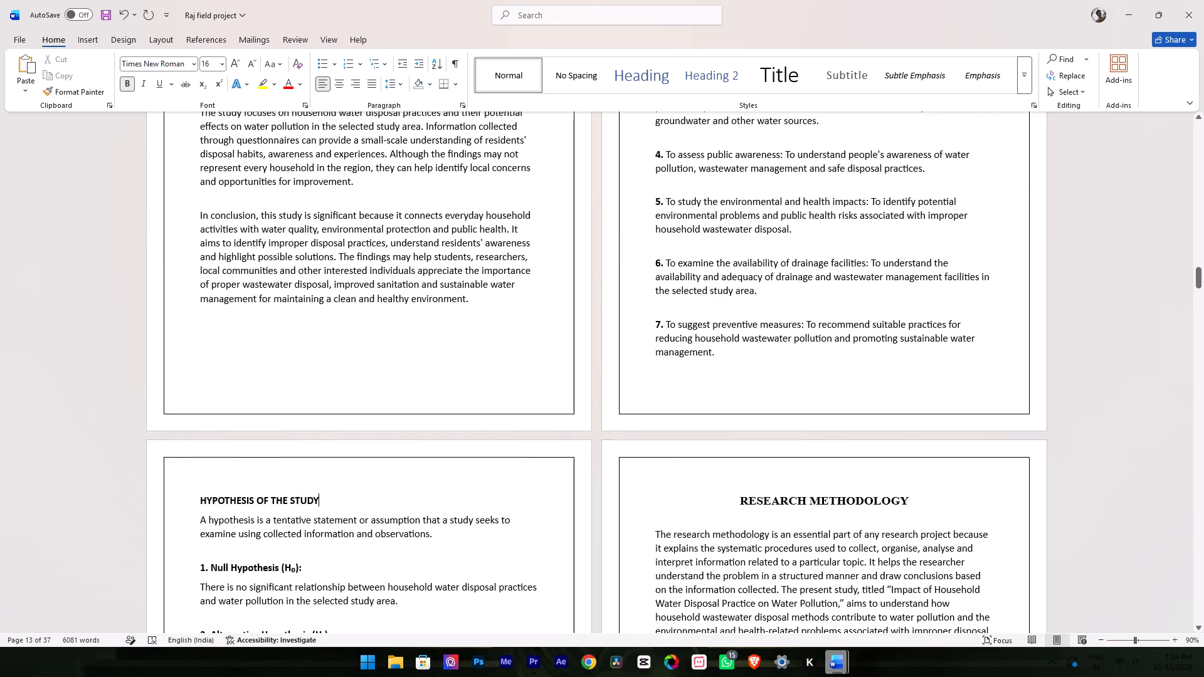
scroll(715, 364, "up", 4)
scroll(641, 188, "up", 4)
scroll(641, 188, "down", 12)
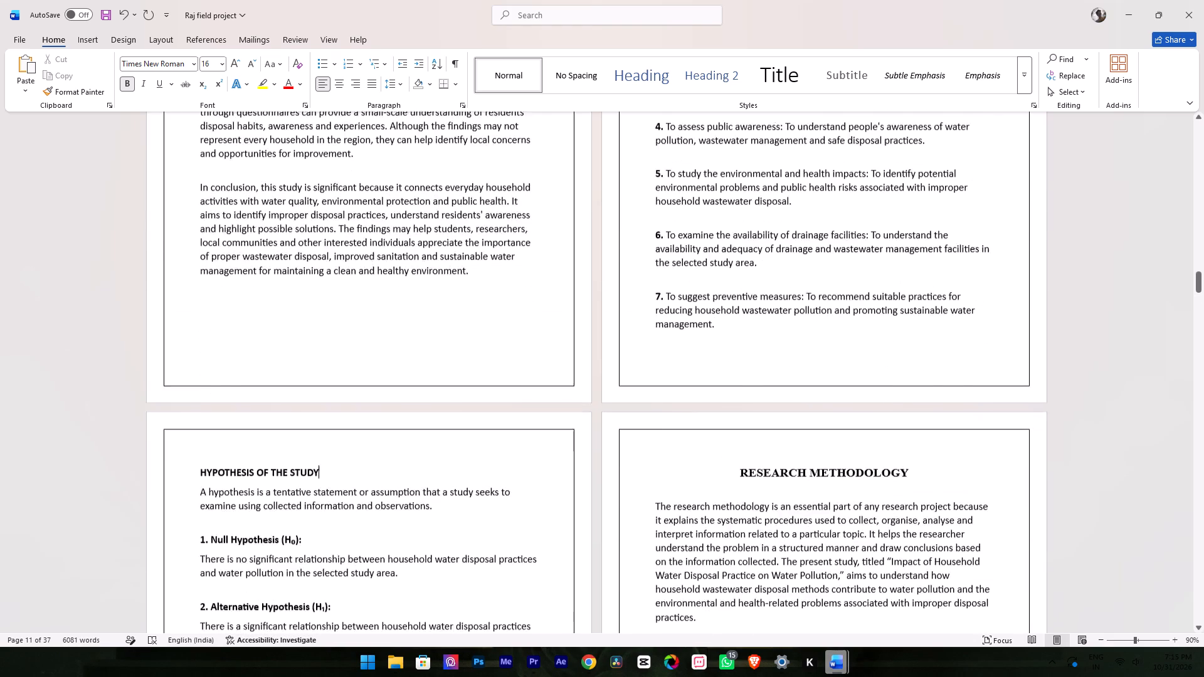
scroll(641, 188, "down", 4)
scroll(684, 392, "down", 4)
scroll(684, 416, "up", 8)
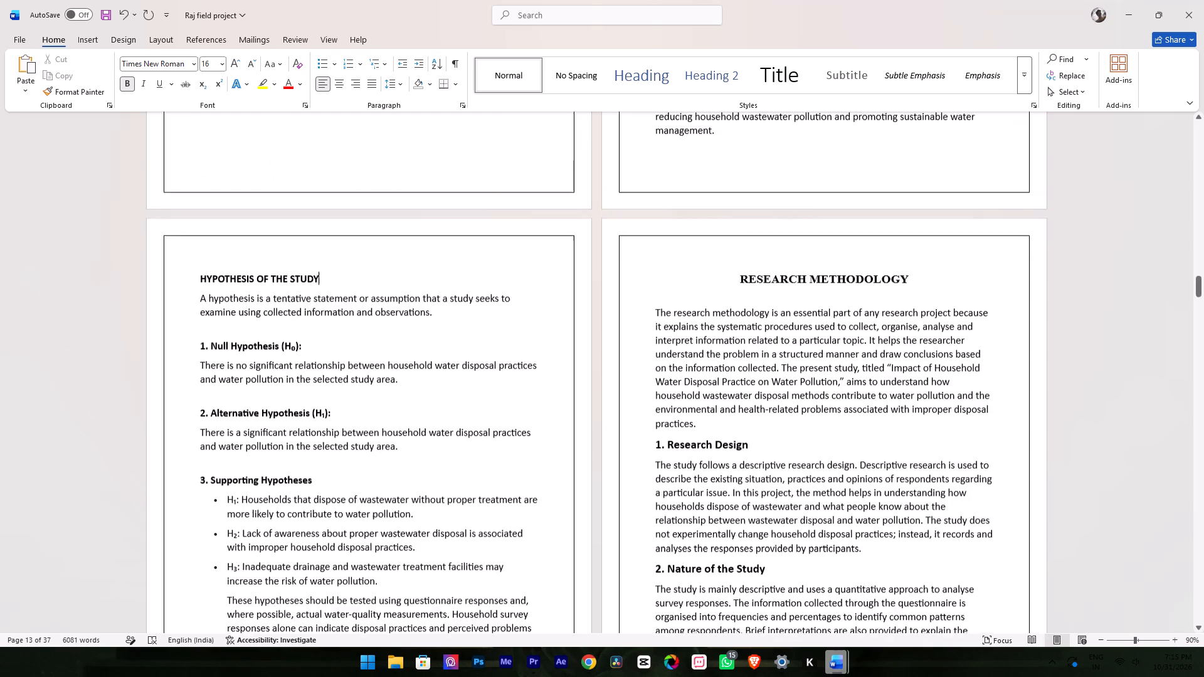
scroll(667, 399, "up", 9)
scroll(686, 352, "up", 4)
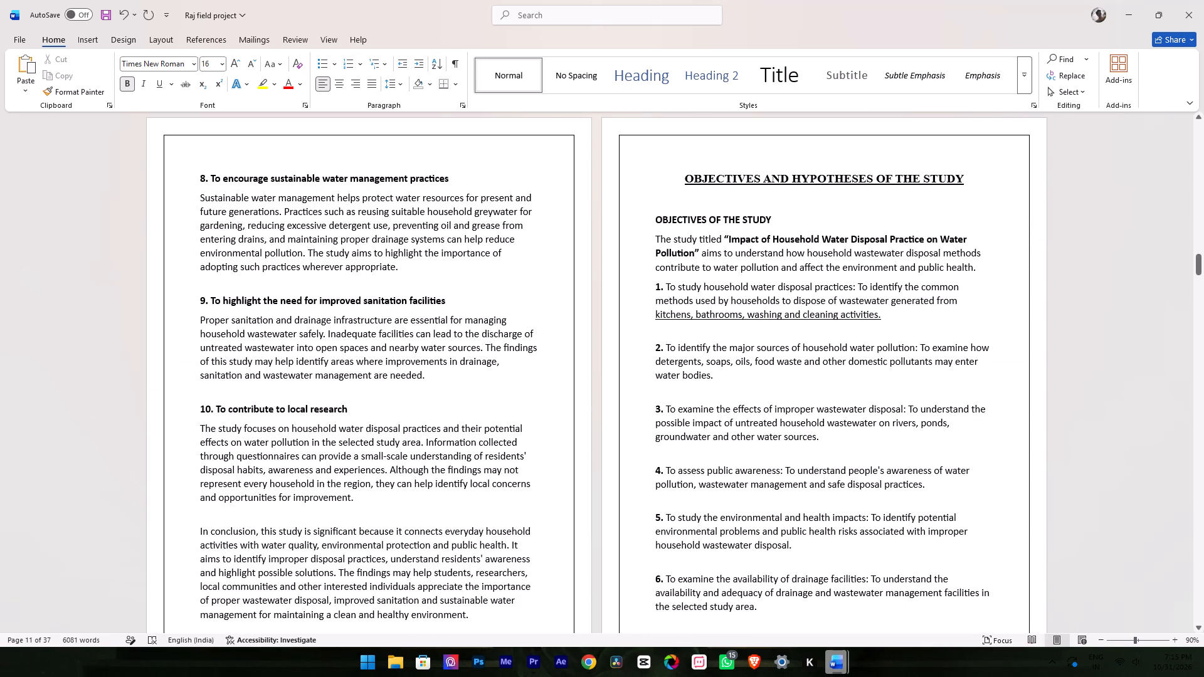
scroll(549, 251, "down", 12)
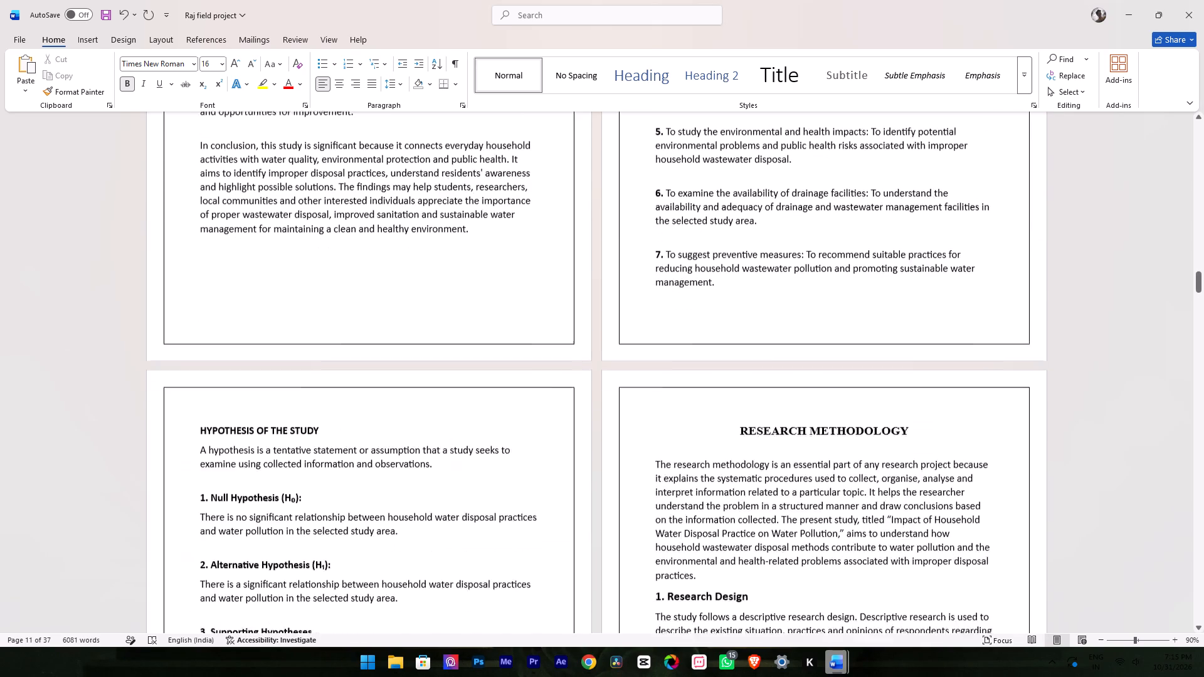
scroll(404, 354, "down", 4)
scroll(407, 354, "up", 13)
Copy the OBJECTIVES OF THE STUDY subheading's formatting onto the HYPOTHESIS OF THE STUDY heading with Format Painter.
scroll(654, 254, "up", 2)
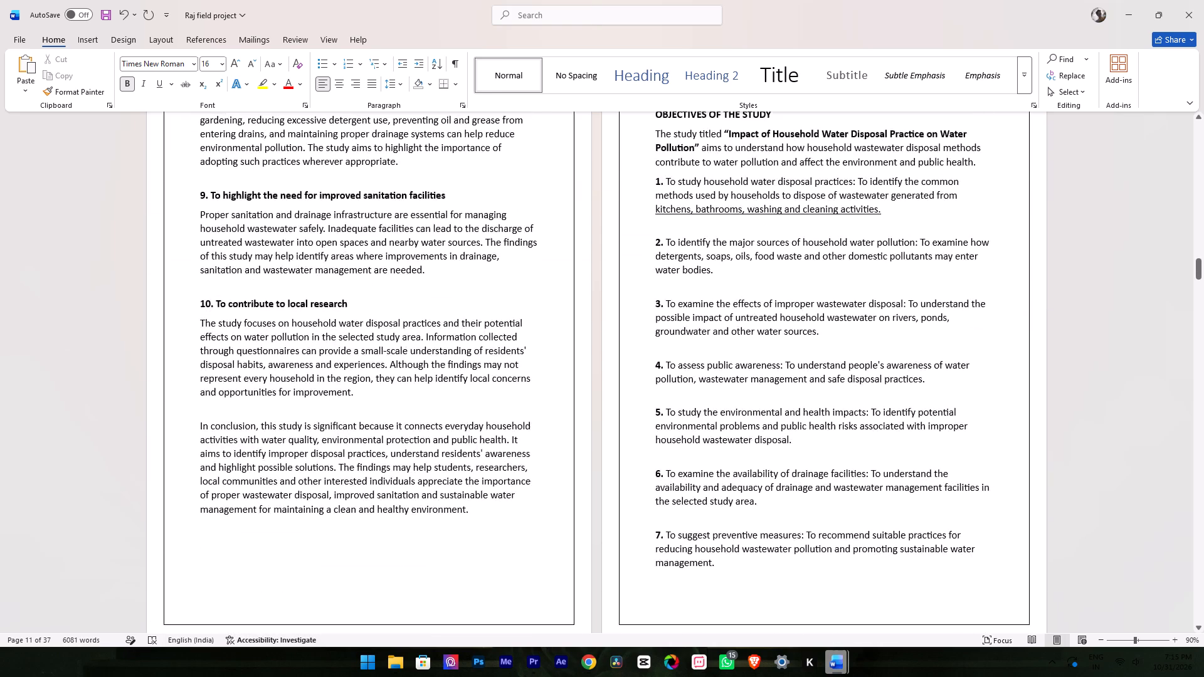
scroll(654, 254, "up", 2)
left_click_drag(784, 253, 644, 252)
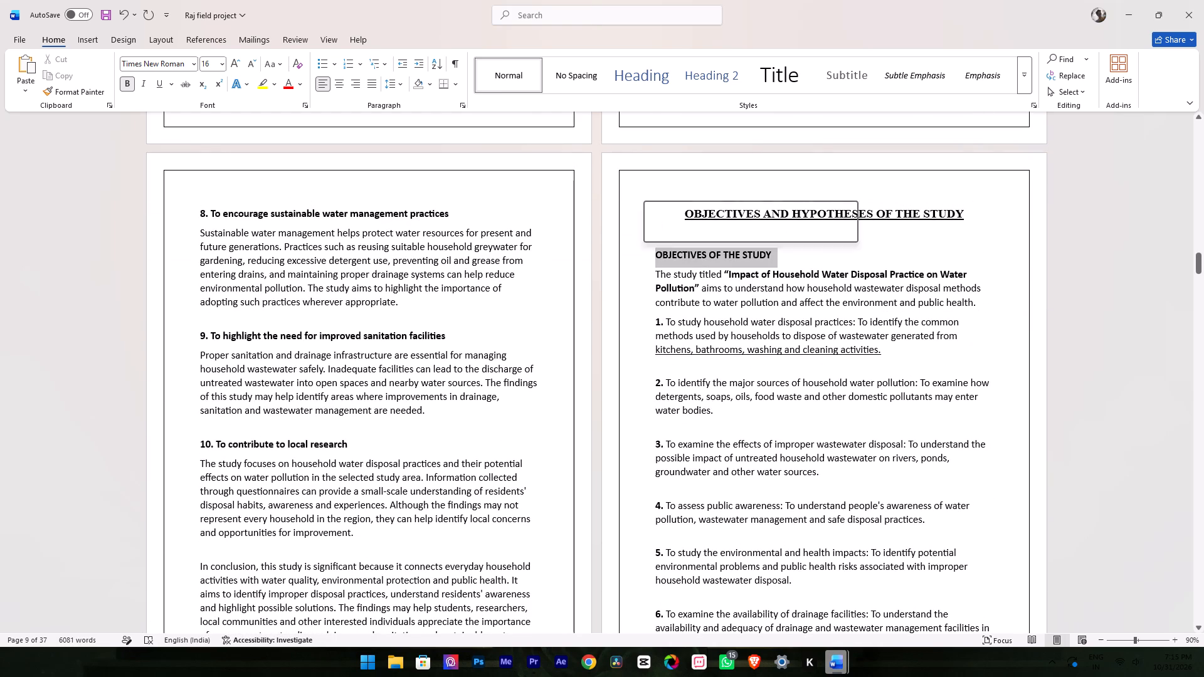
left_click(780, 213)
scroll(236, 324, "down", 5)
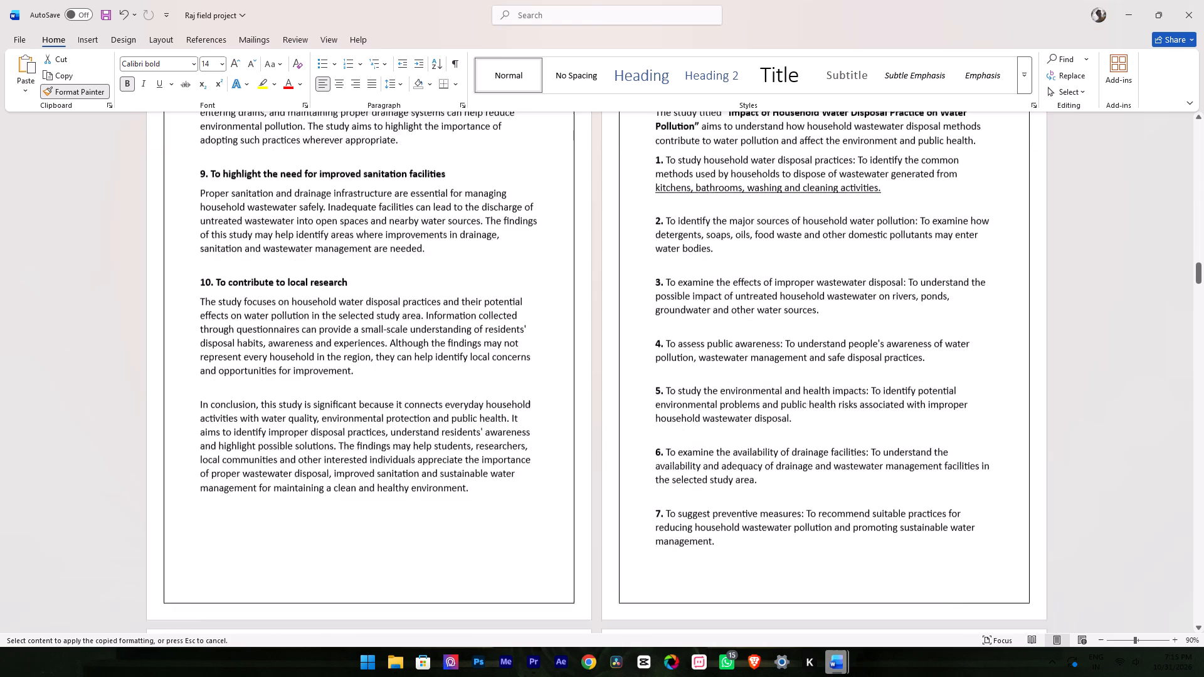
scroll(243, 314, "down", 10)
left_click_drag(337, 322, 204, 318)
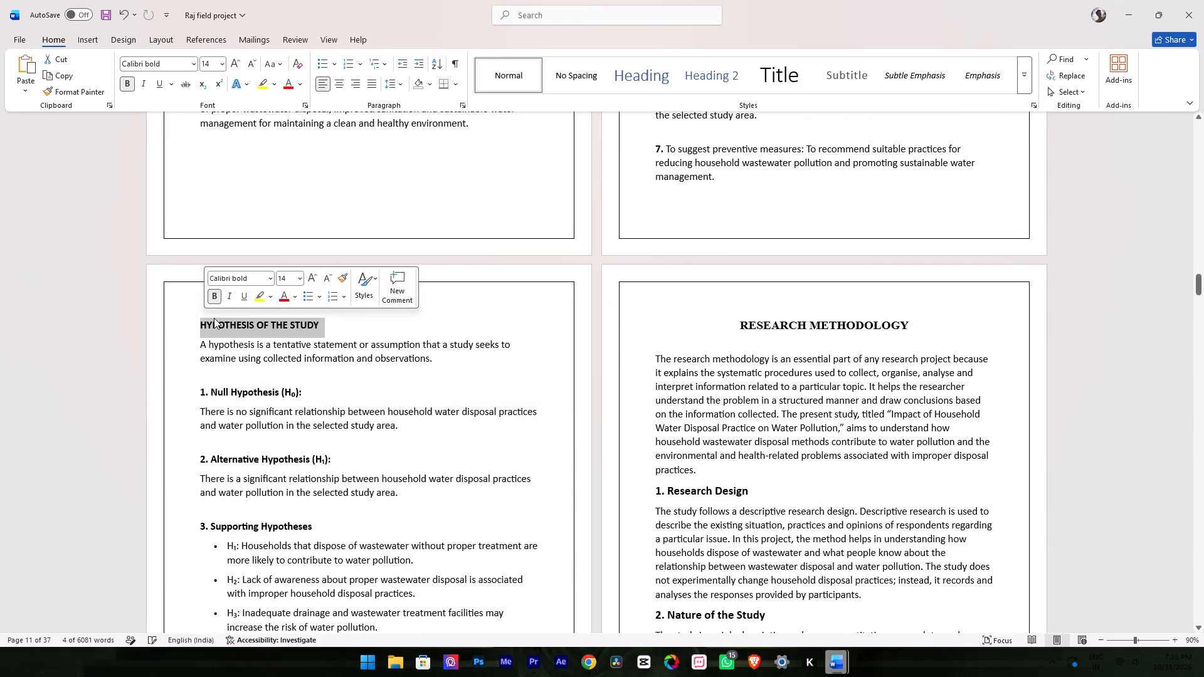
left_click(396, 332)
left_click_drag(339, 324, 335, 323)
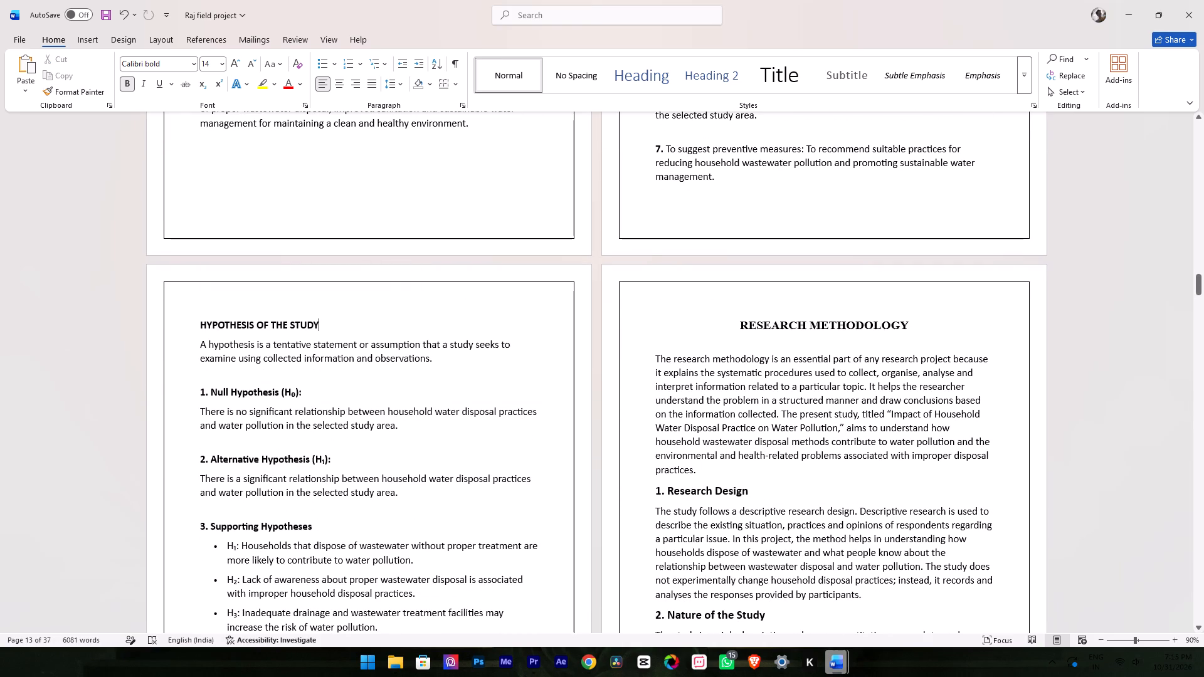
left_click_drag(335, 323, 192, 317)
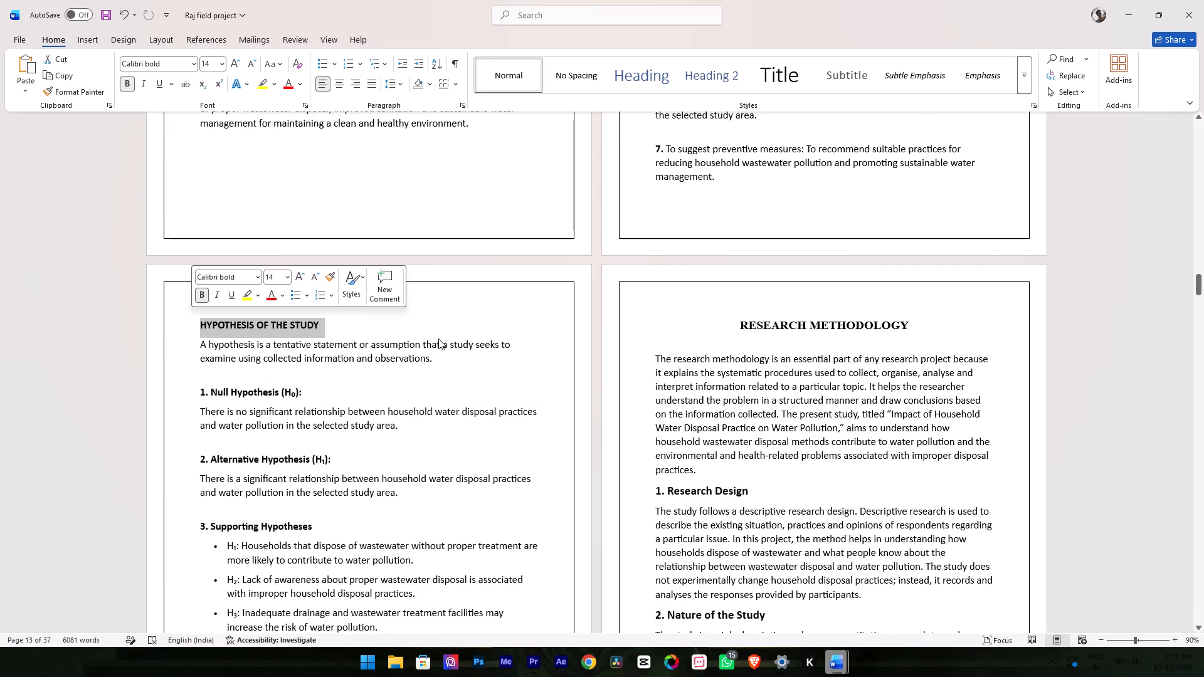
left_click(434, 336)
Underline the RESEARCH METHODOLOGY heading.
scroll(440, 339, "down", 8)
scroll(441, 339, "up", 5)
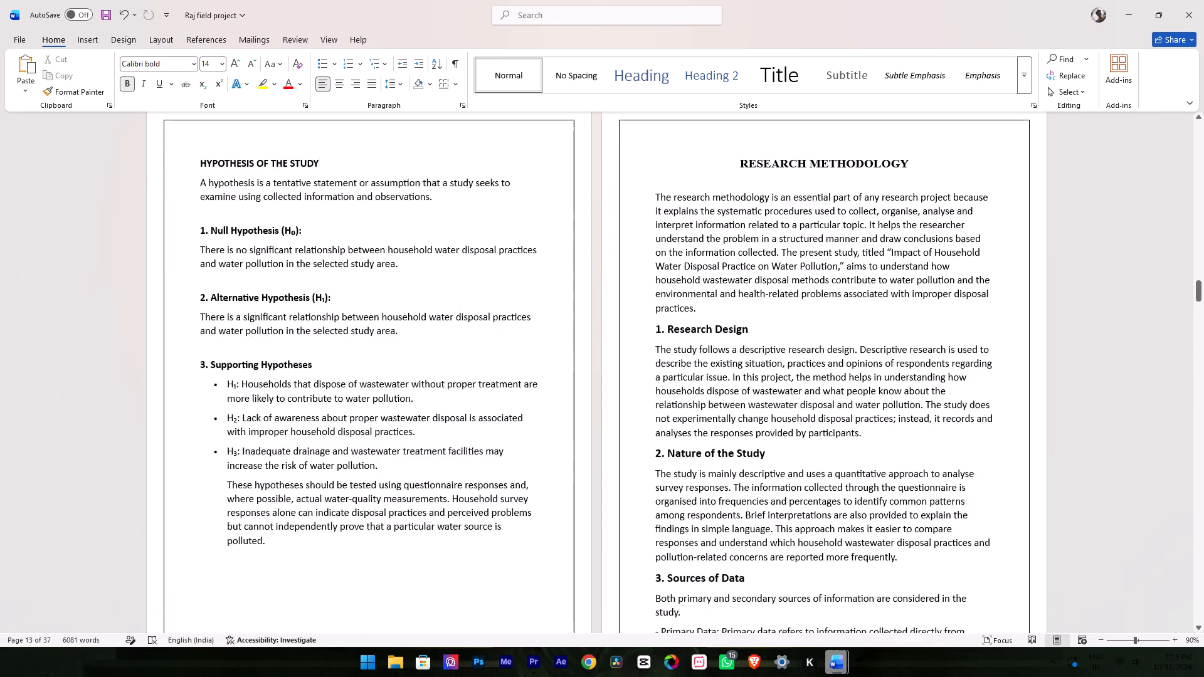
scroll(440, 339, "up", 18)
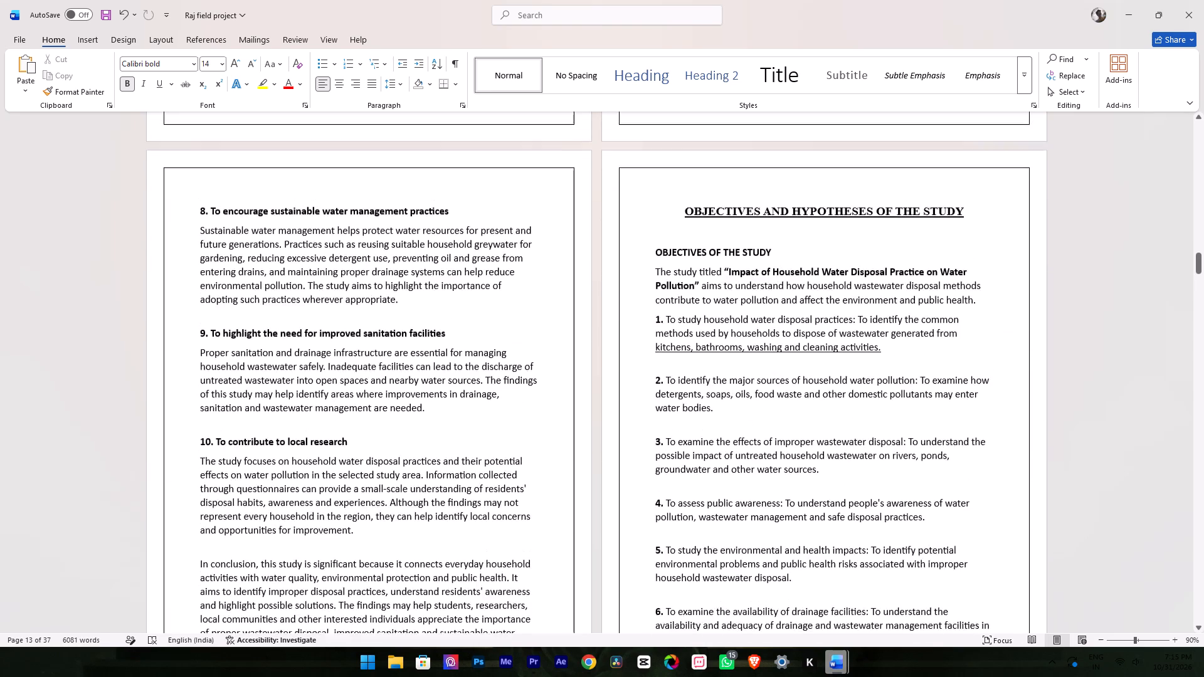
scroll(439, 338, "down", 11)
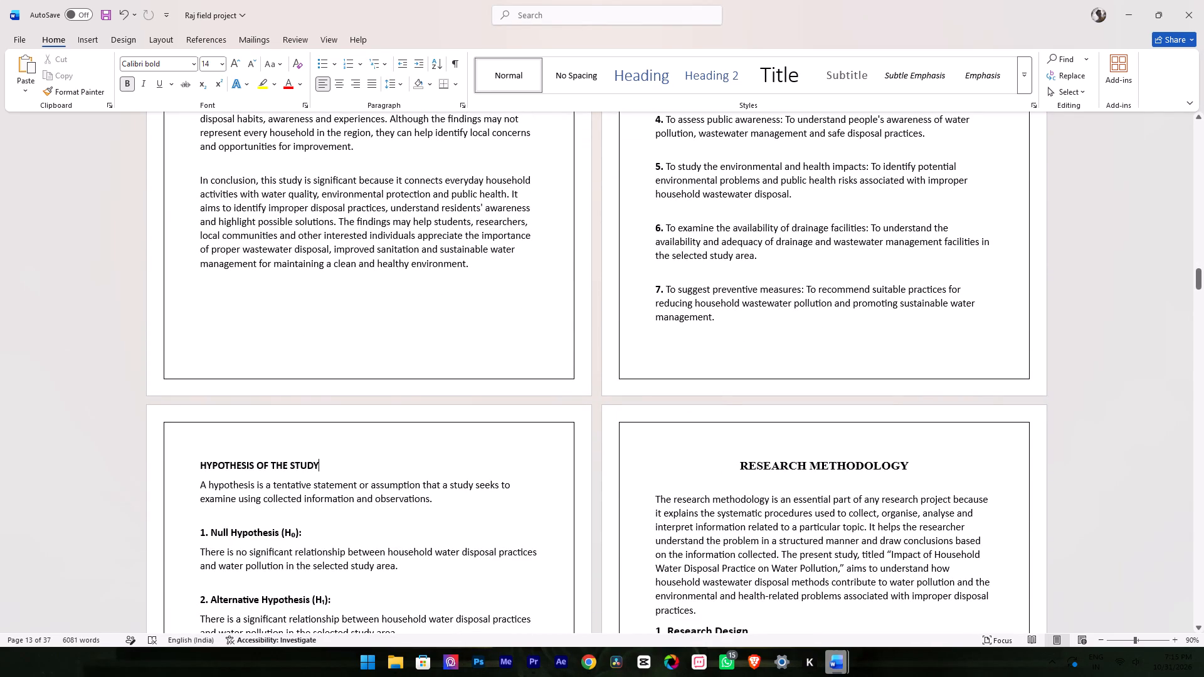
left_click_drag(919, 464, 726, 456)
key("ctrl+u")
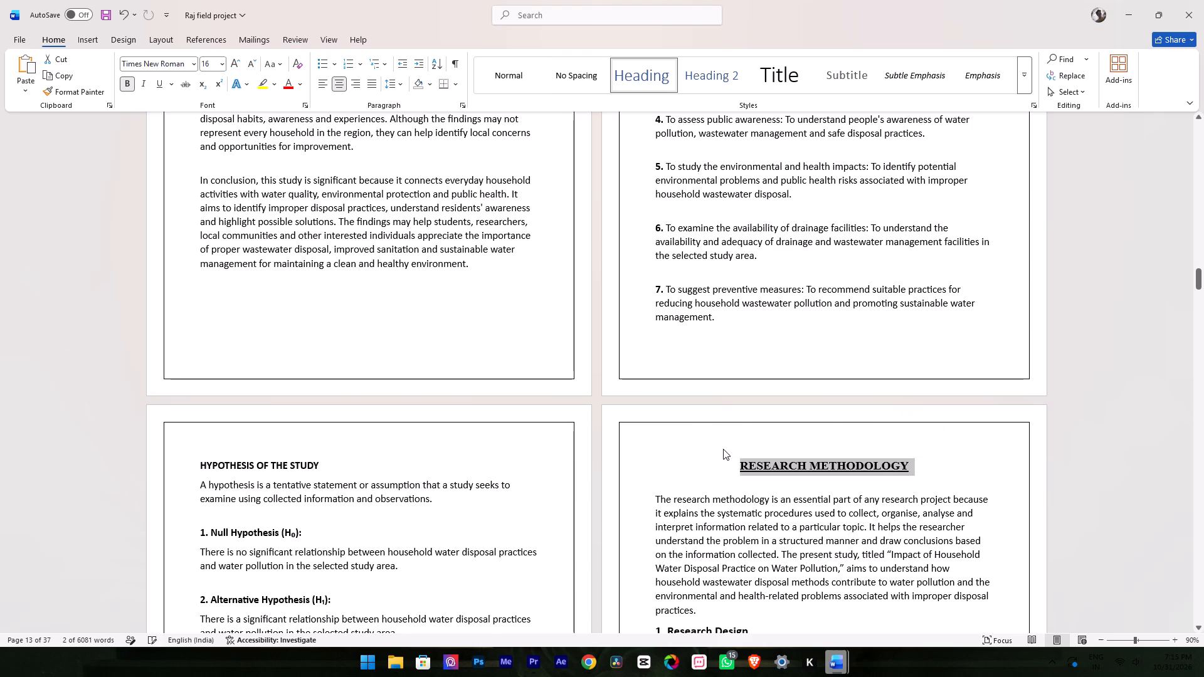
Underline the SAMPLE SELECTION AND DATA COLLECTION heading.
scroll(662, 427, "down", 20)
scroll(662, 427, "down", 6)
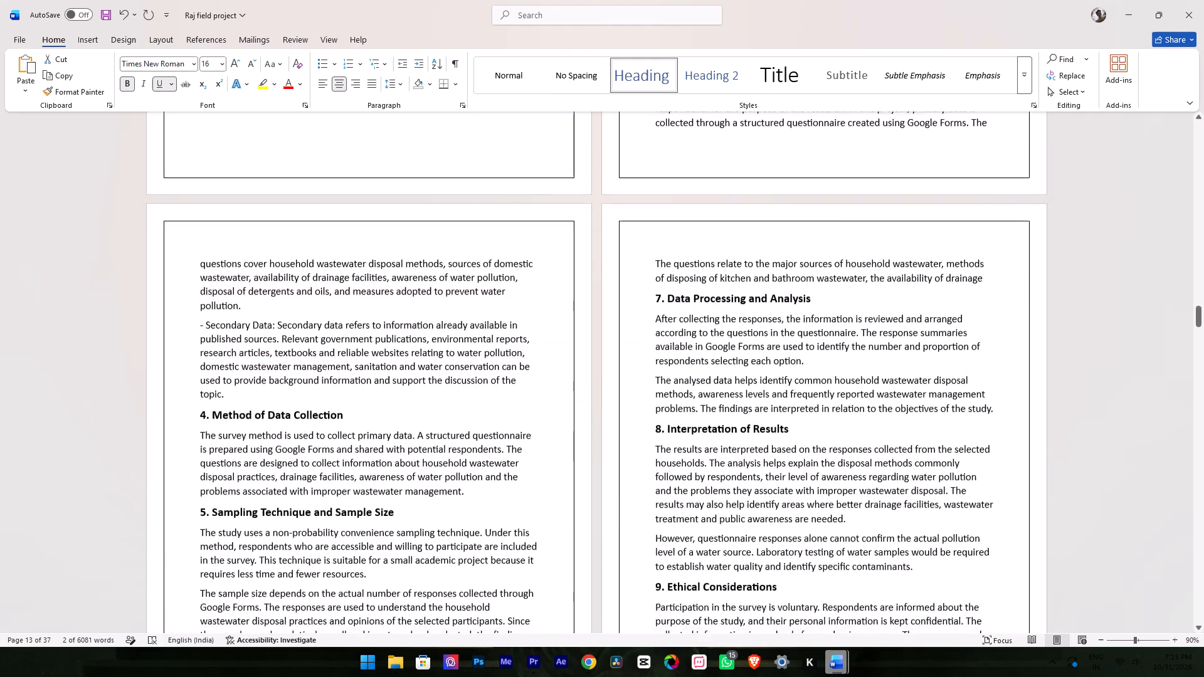
scroll(660, 418, "down", 14)
left_click_drag(971, 333, 964, 333)
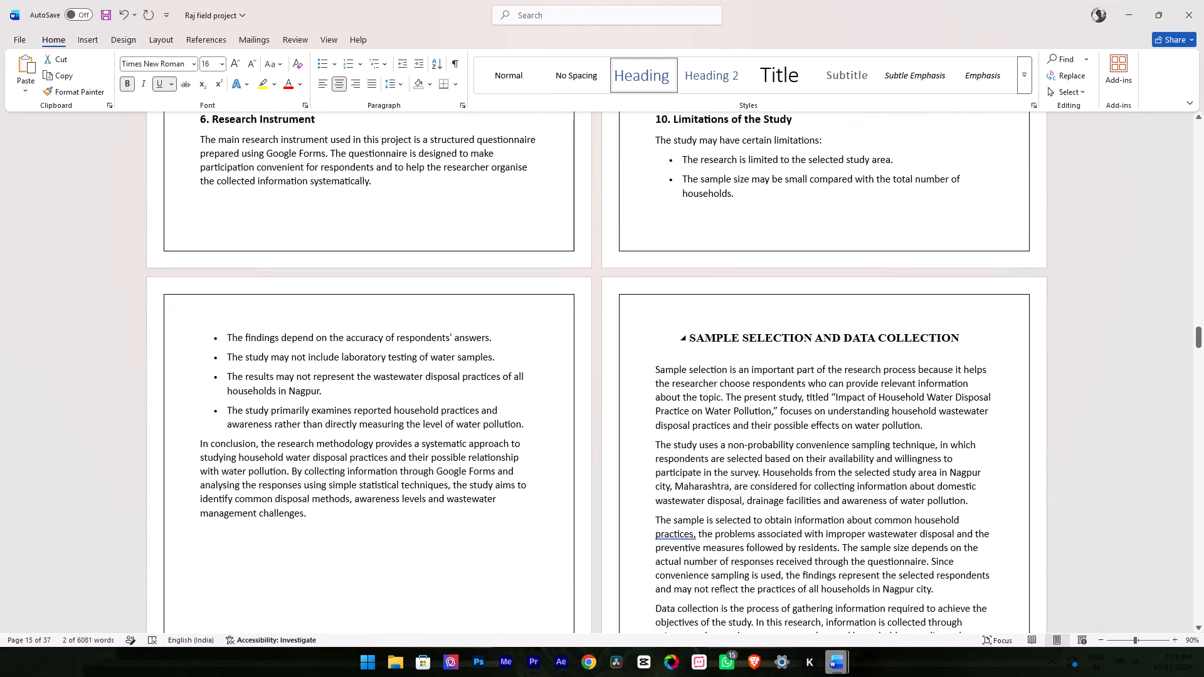
left_click_drag(964, 333, 701, 312)
key("ctrl+u")
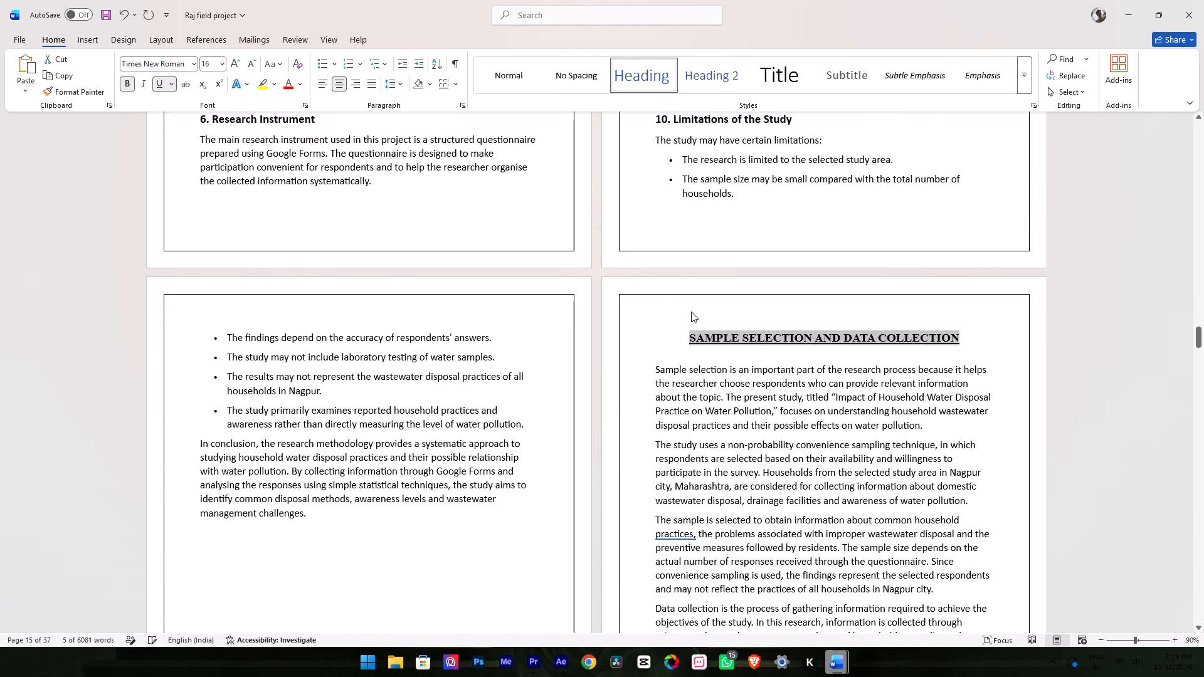
Underline the QUESTIONNAIRE – 10 QUESTIONS heading.
scroll(642, 300, "down", 5)
scroll(633, 300, "down", 17)
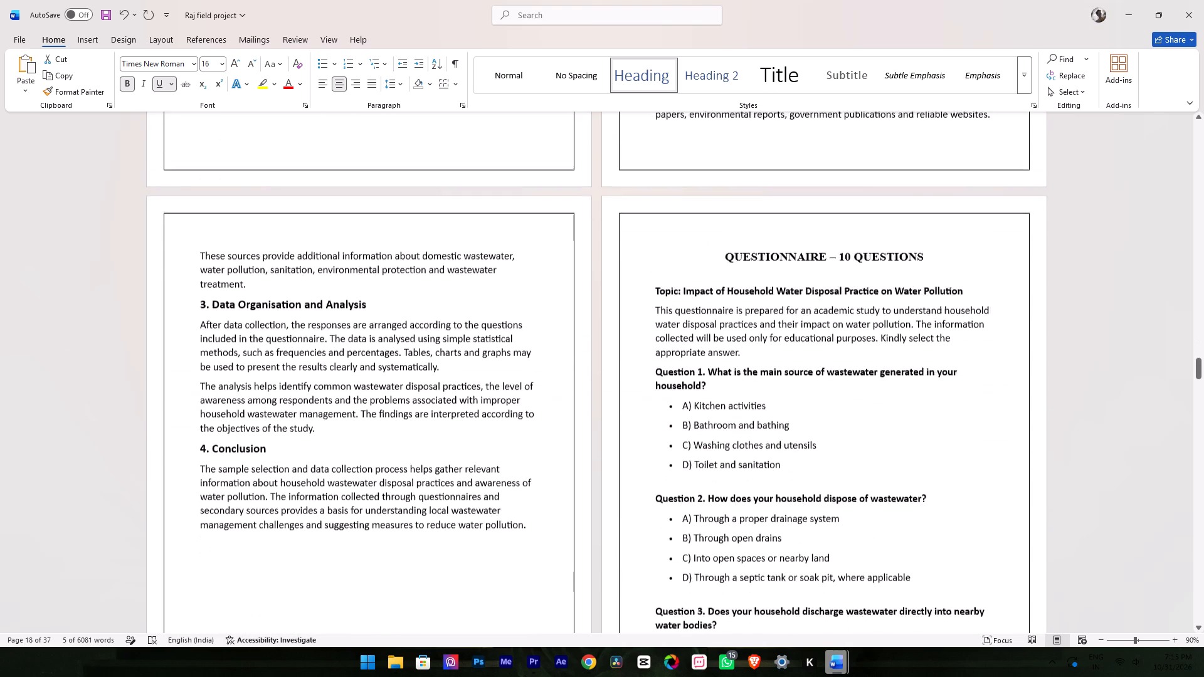
left_click_drag(938, 202, 697, 202)
key("ctrl+u")
Underline the SURVEY DATA, TABLE AND PERCENTAGE heading.
scroll(566, 244, "down", 13)
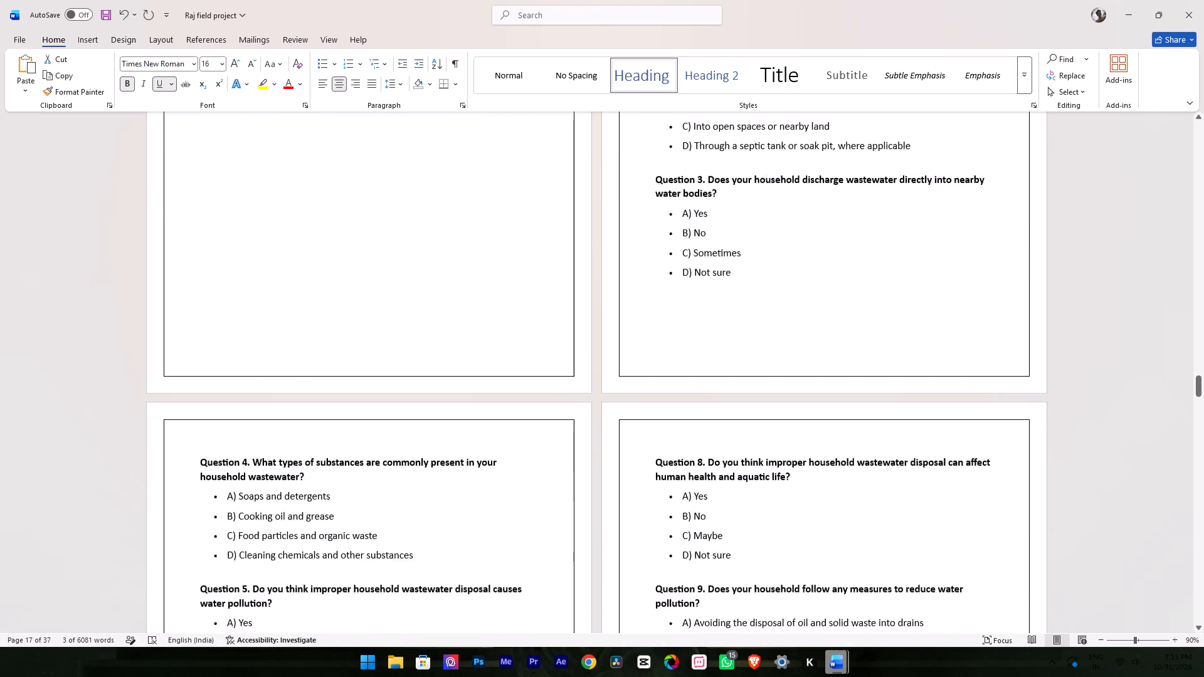
scroll(564, 242, "down", 20)
scroll(564, 242, "down", 8)
scroll(561, 238, "up", 5)
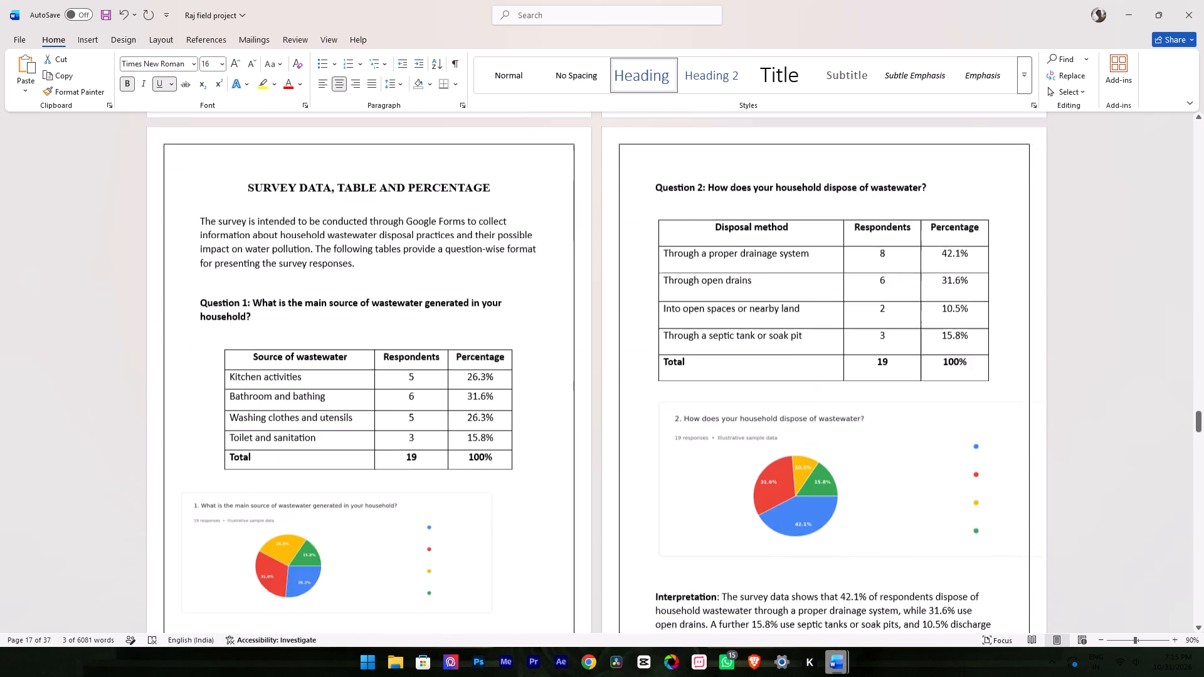
left_click_drag(513, 212, 261, 206)
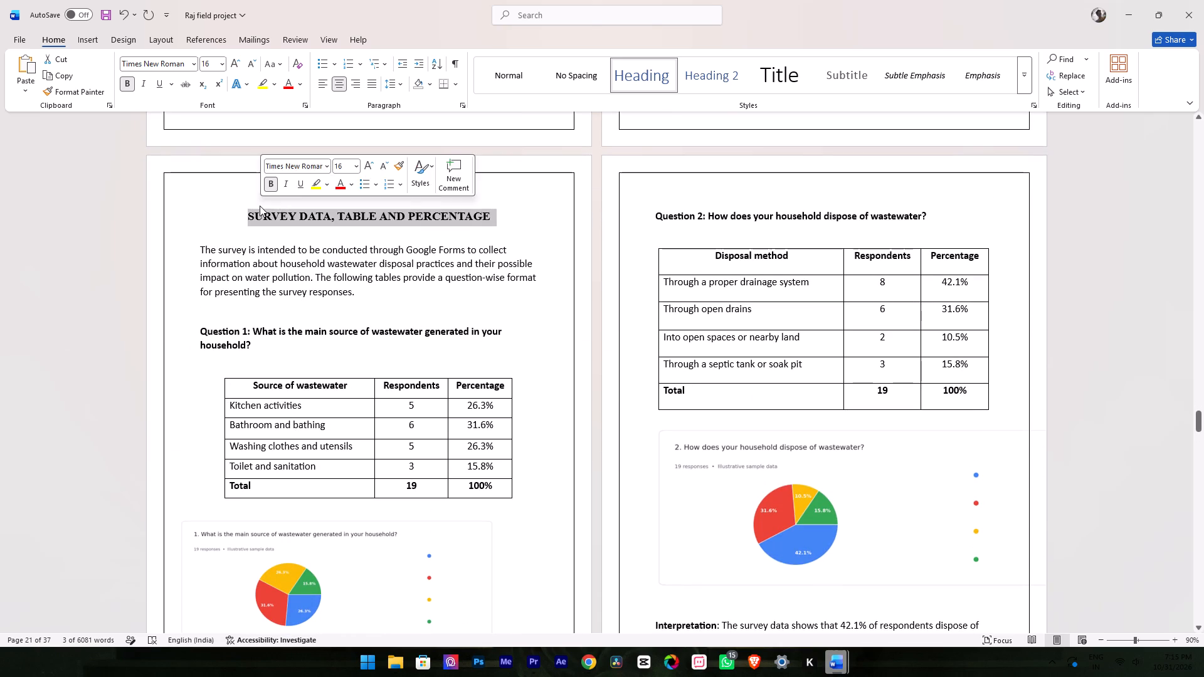
key("ctrl+u")
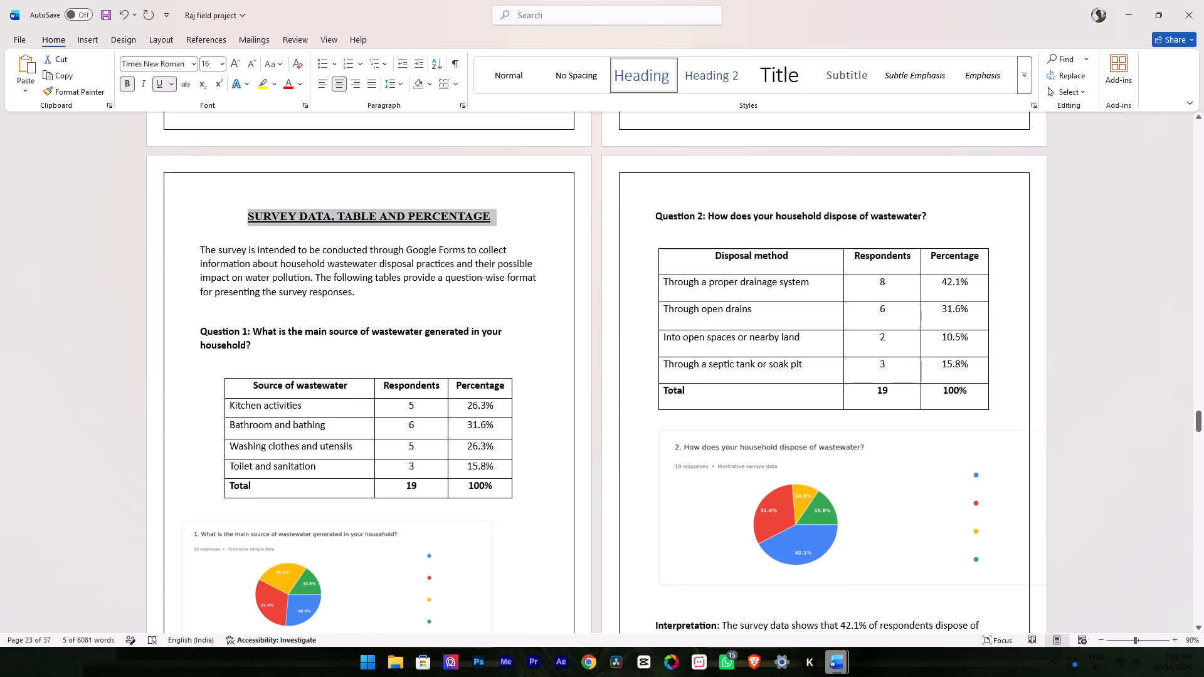
Apply centre alignment to the pie chart picture below the Question 1 wastewater source table.
scroll(567, 249, "down", 4)
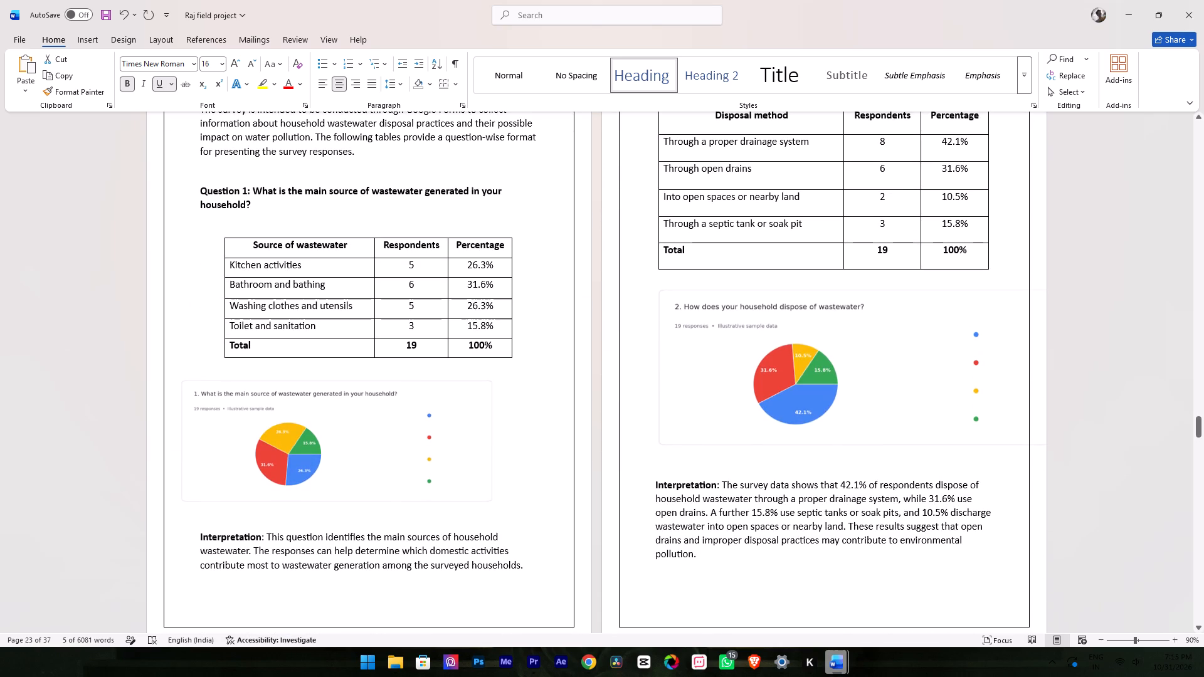
left_click(315, 413)
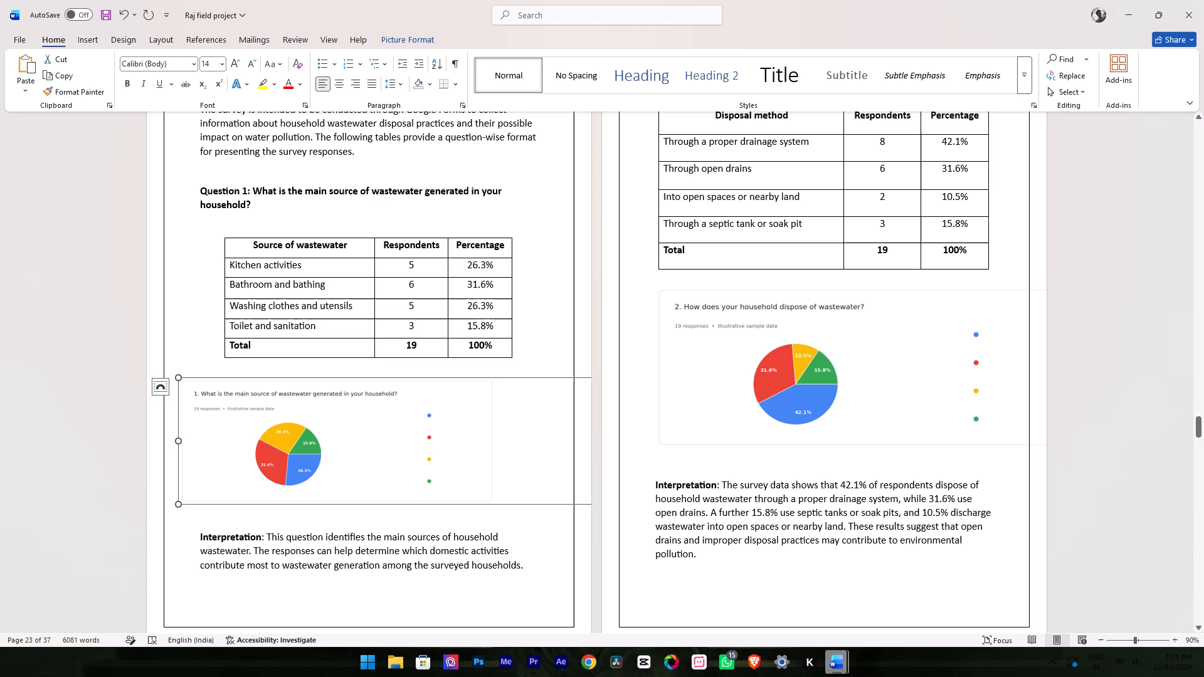
left_click(337, 87)
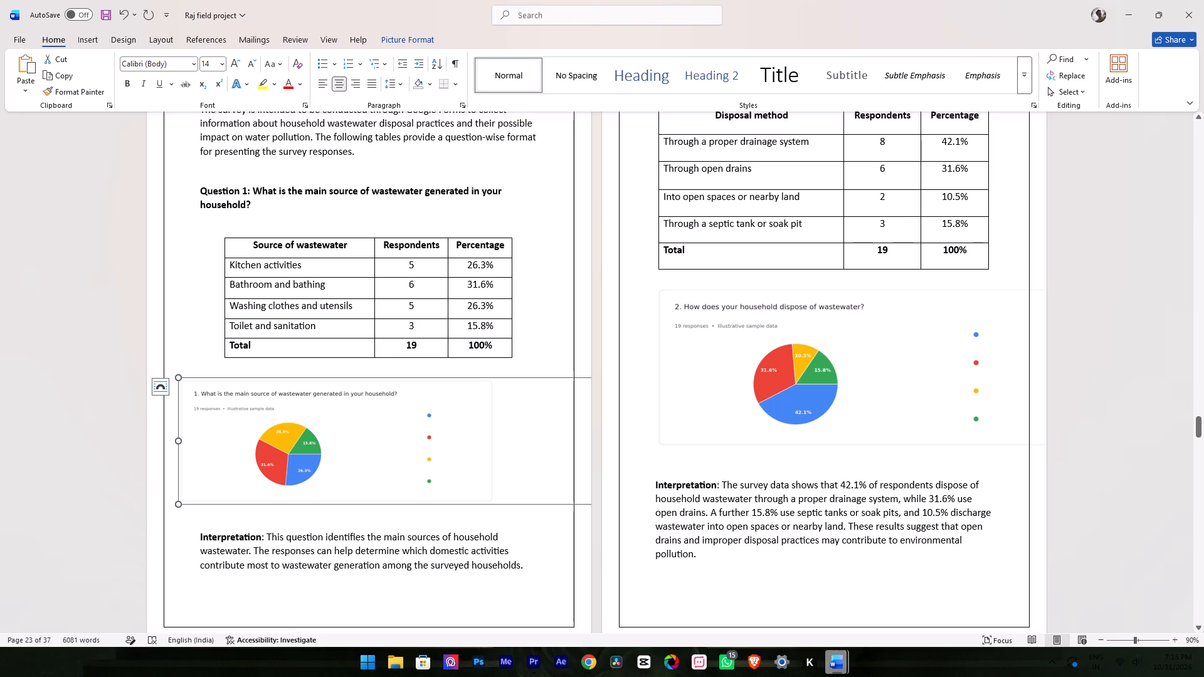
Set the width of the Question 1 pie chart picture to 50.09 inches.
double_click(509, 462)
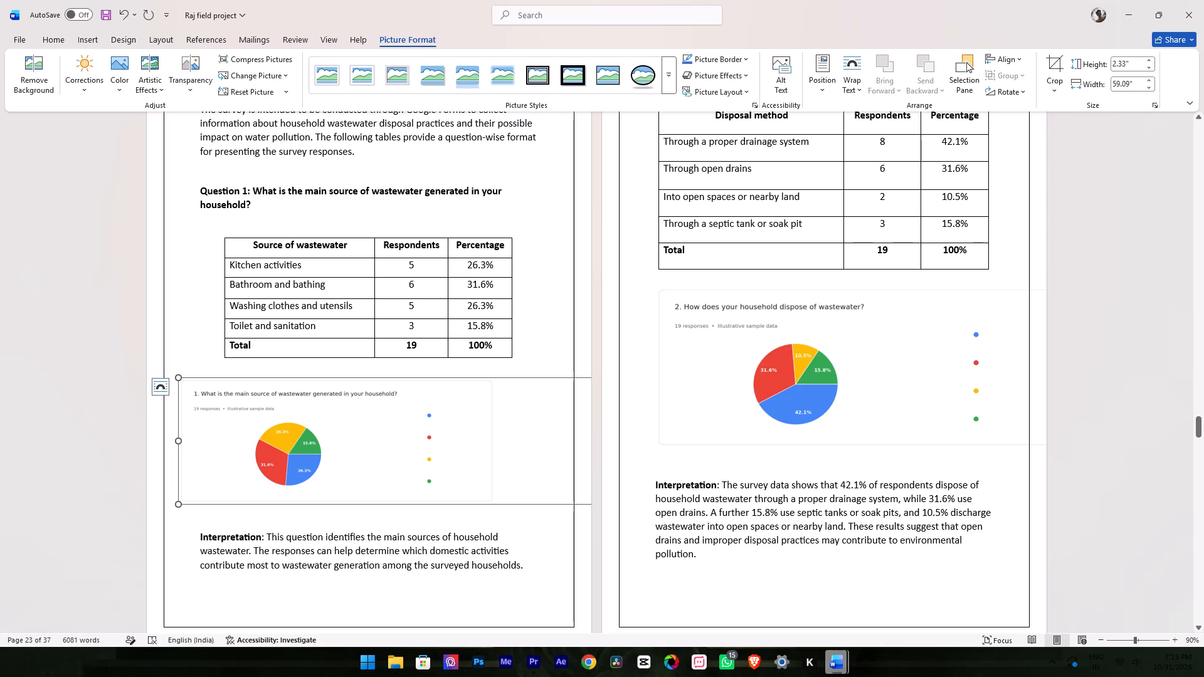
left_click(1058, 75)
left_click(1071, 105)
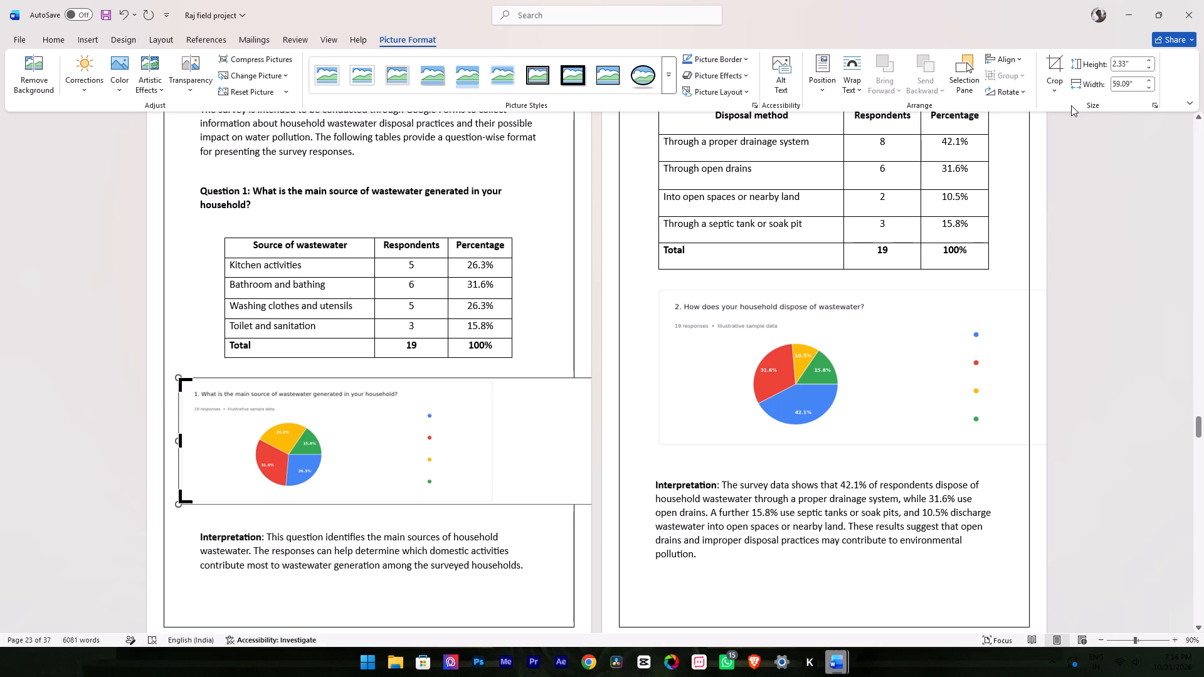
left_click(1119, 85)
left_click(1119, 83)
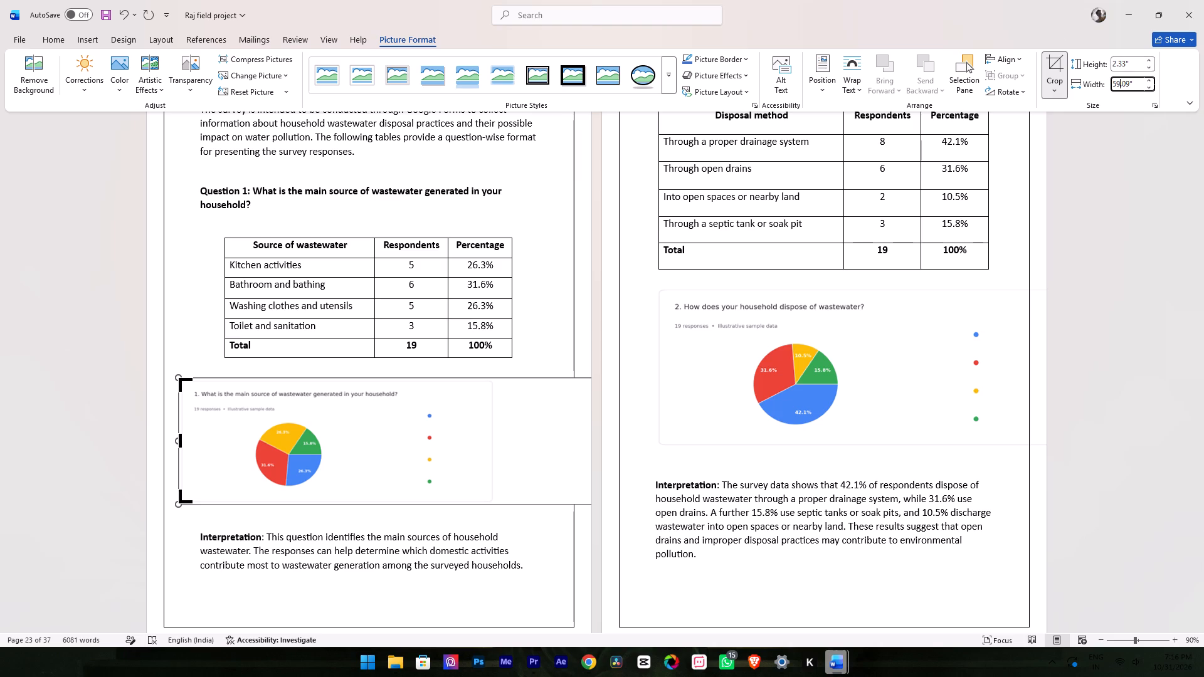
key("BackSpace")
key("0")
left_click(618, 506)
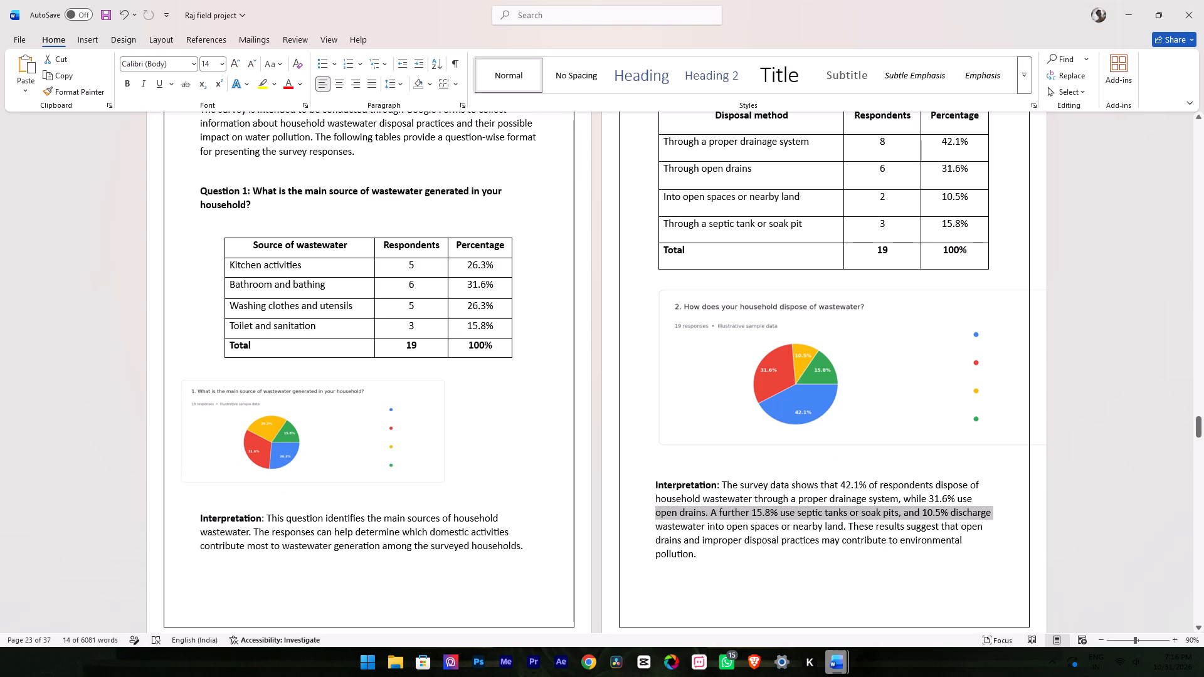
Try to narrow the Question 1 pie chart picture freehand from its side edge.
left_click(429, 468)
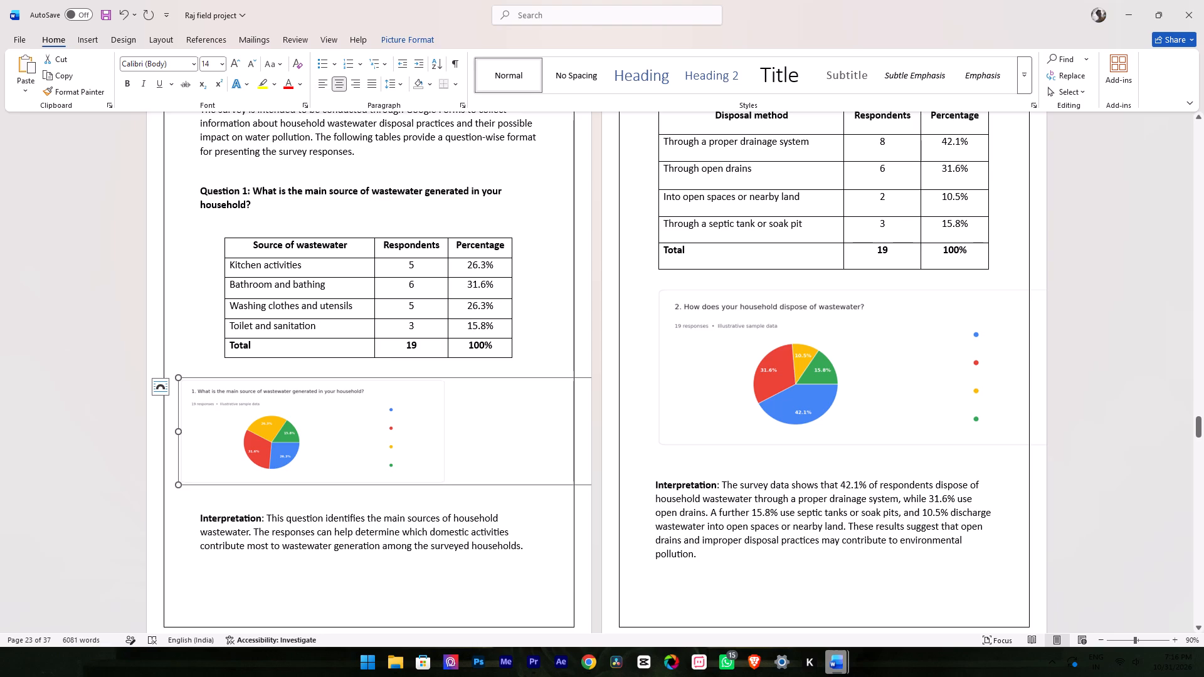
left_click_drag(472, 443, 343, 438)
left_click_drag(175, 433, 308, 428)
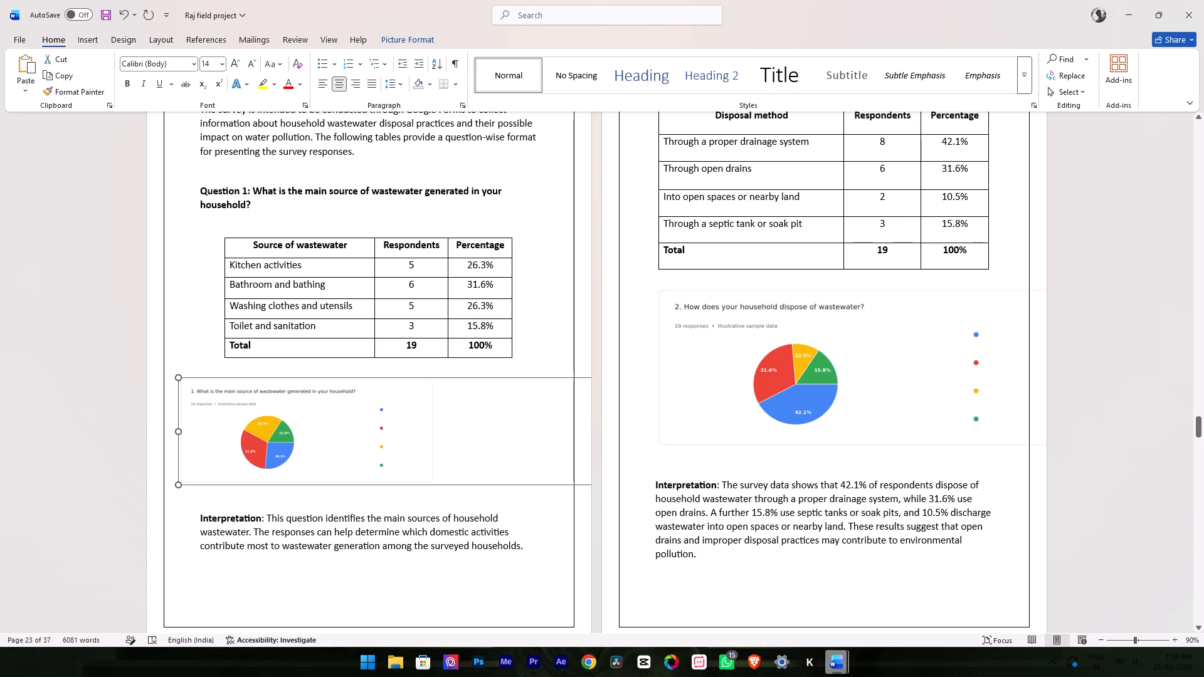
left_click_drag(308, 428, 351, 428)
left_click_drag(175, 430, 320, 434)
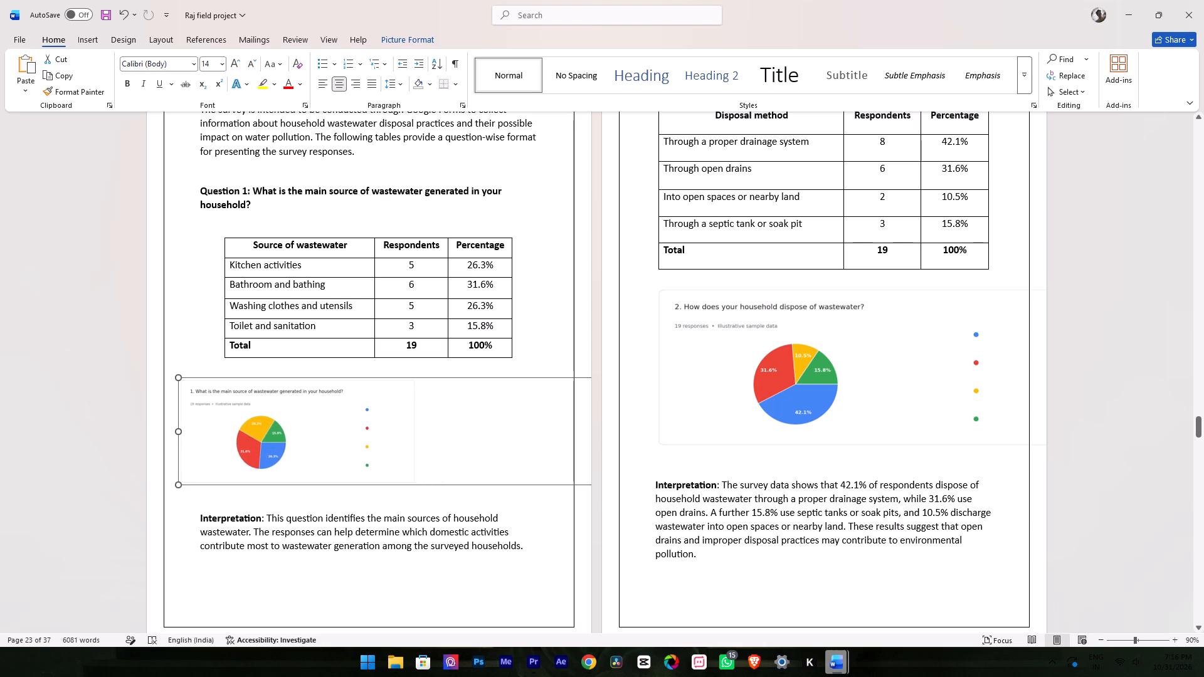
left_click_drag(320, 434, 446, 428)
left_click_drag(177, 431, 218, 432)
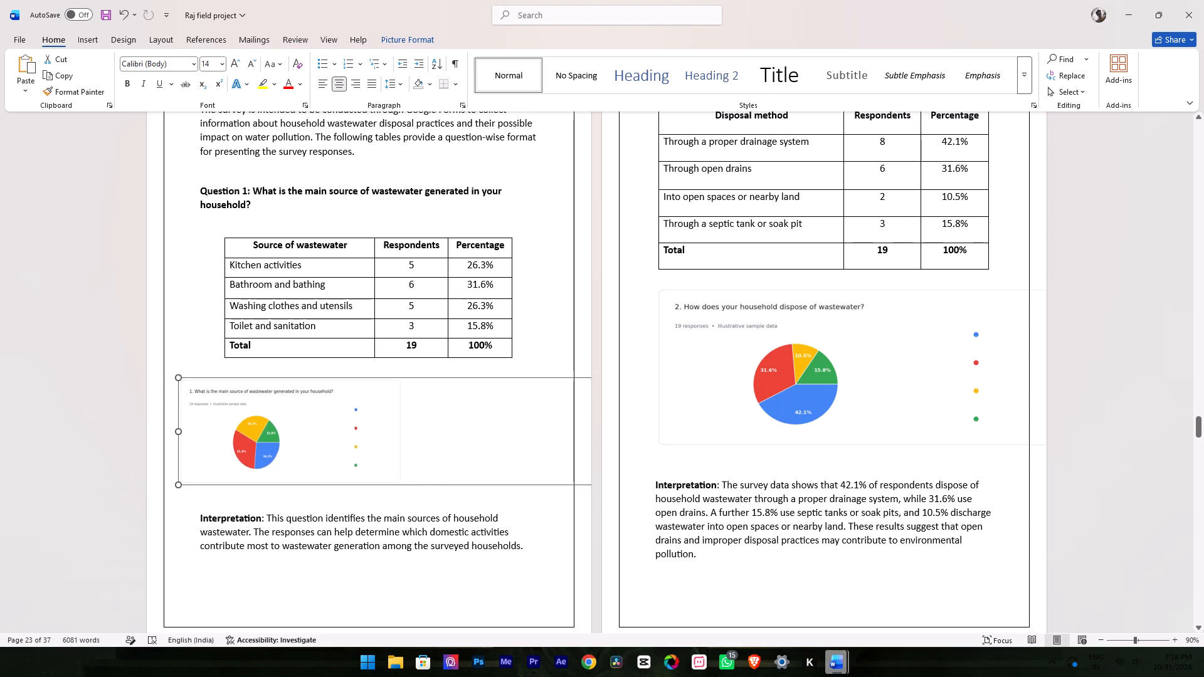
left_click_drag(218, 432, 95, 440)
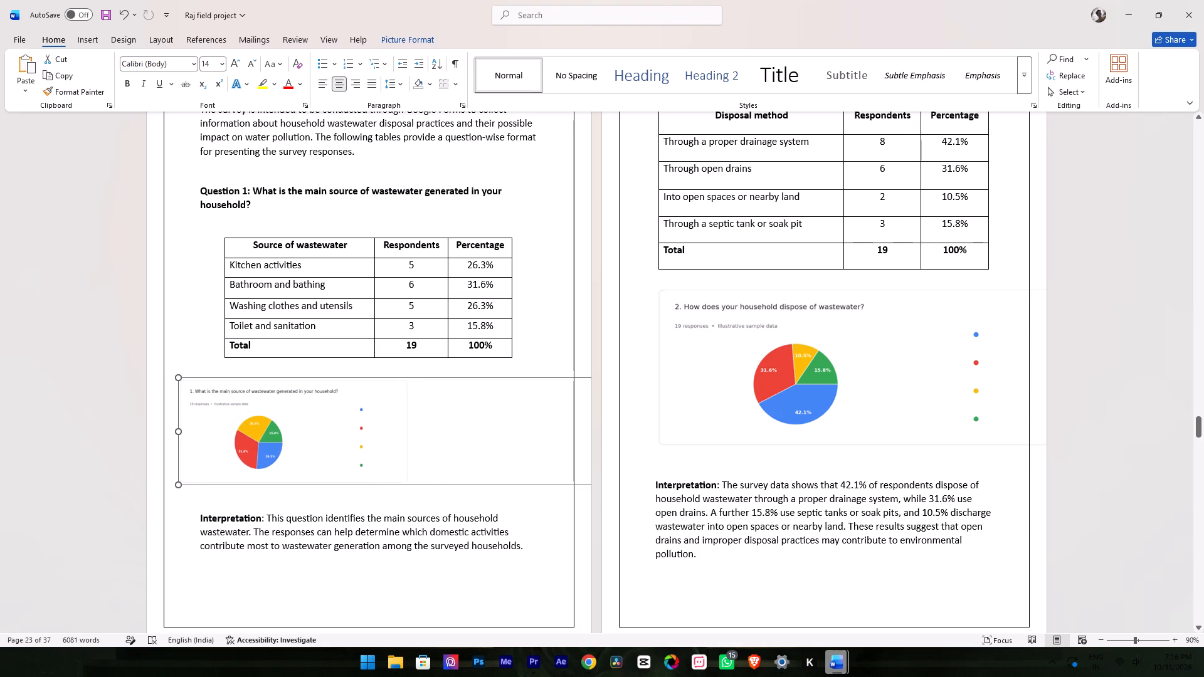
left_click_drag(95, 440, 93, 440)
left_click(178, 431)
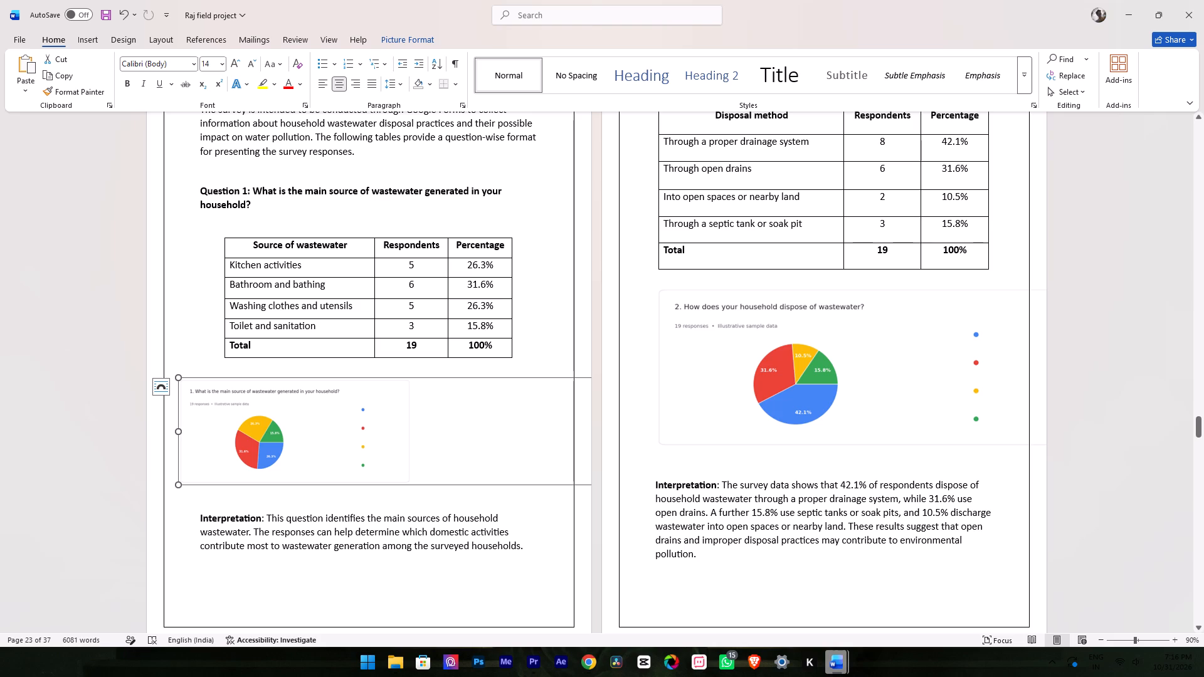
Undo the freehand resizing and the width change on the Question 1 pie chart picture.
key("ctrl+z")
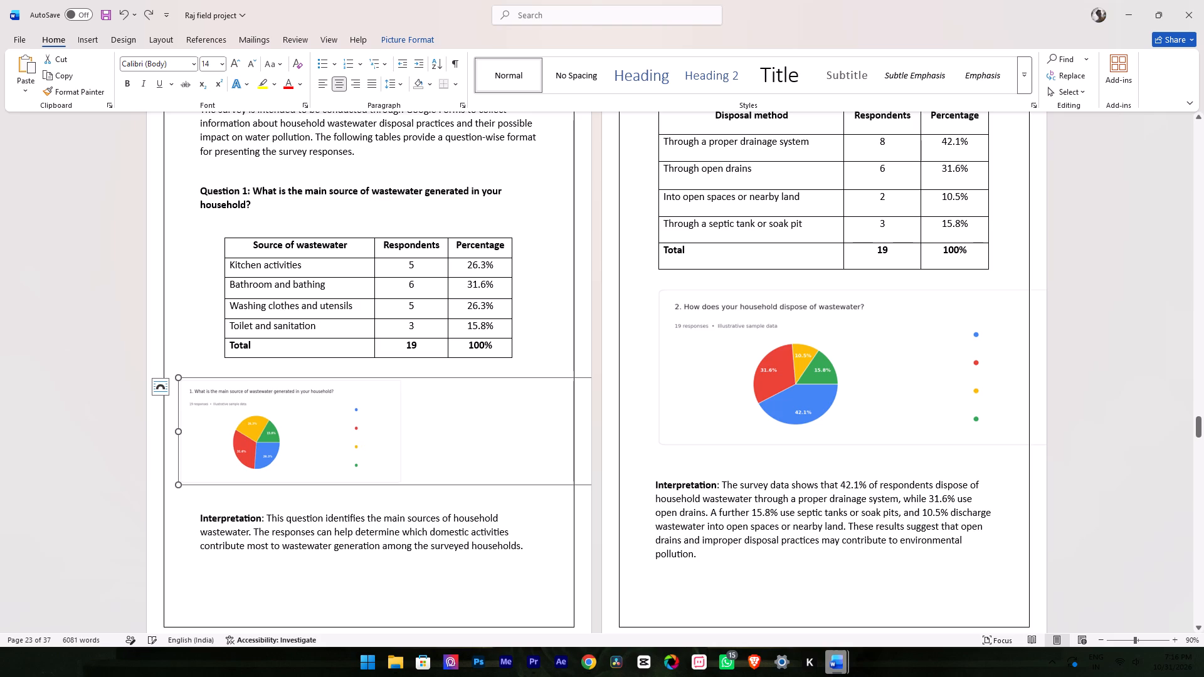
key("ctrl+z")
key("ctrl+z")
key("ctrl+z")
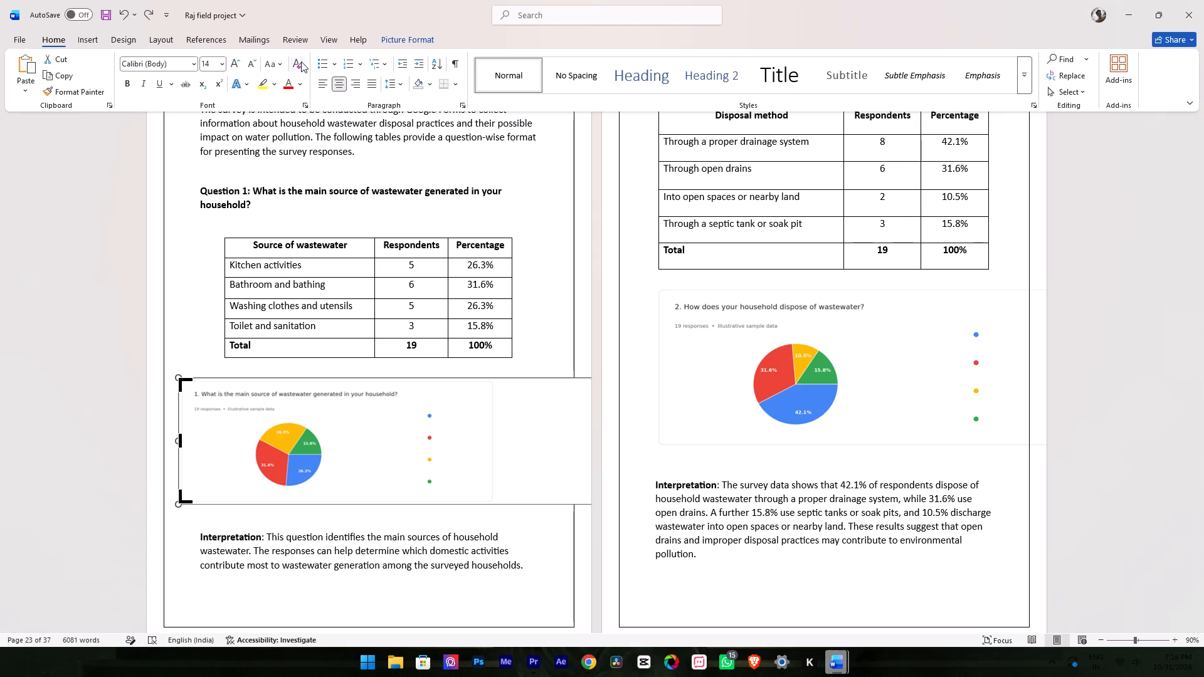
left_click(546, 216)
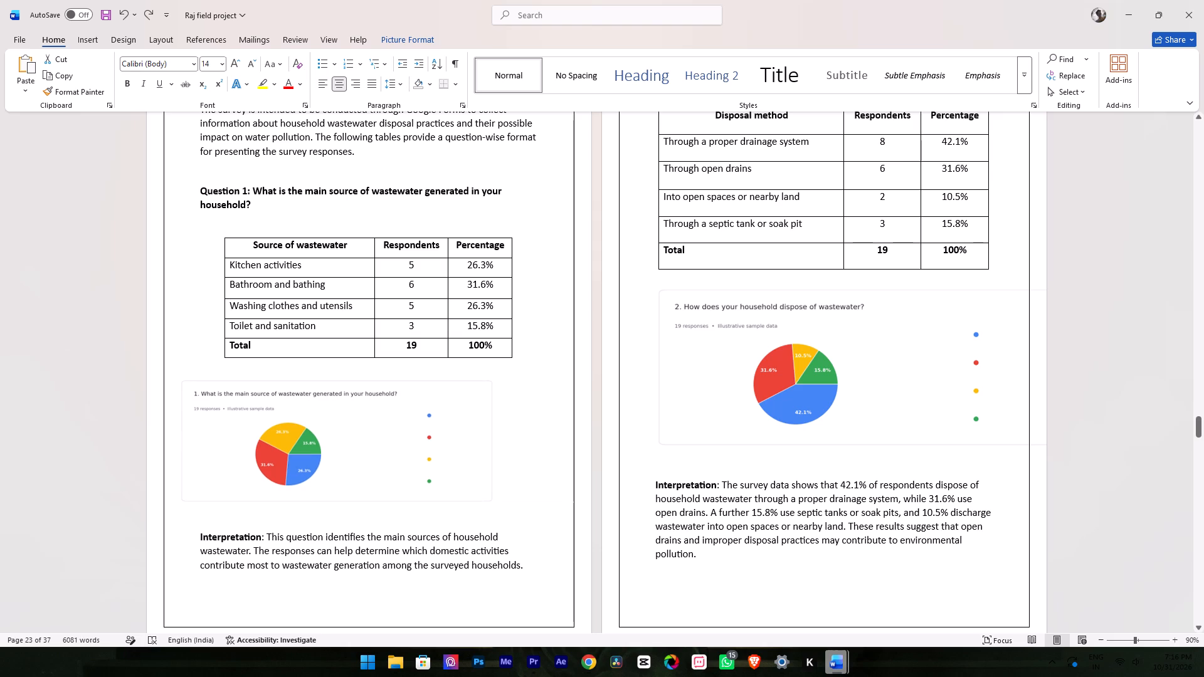
Reapply All Borders to the whole Question 1 source of wastewater table.
left_click_drag(529, 355, 209, 240)
left_click(346, 219)
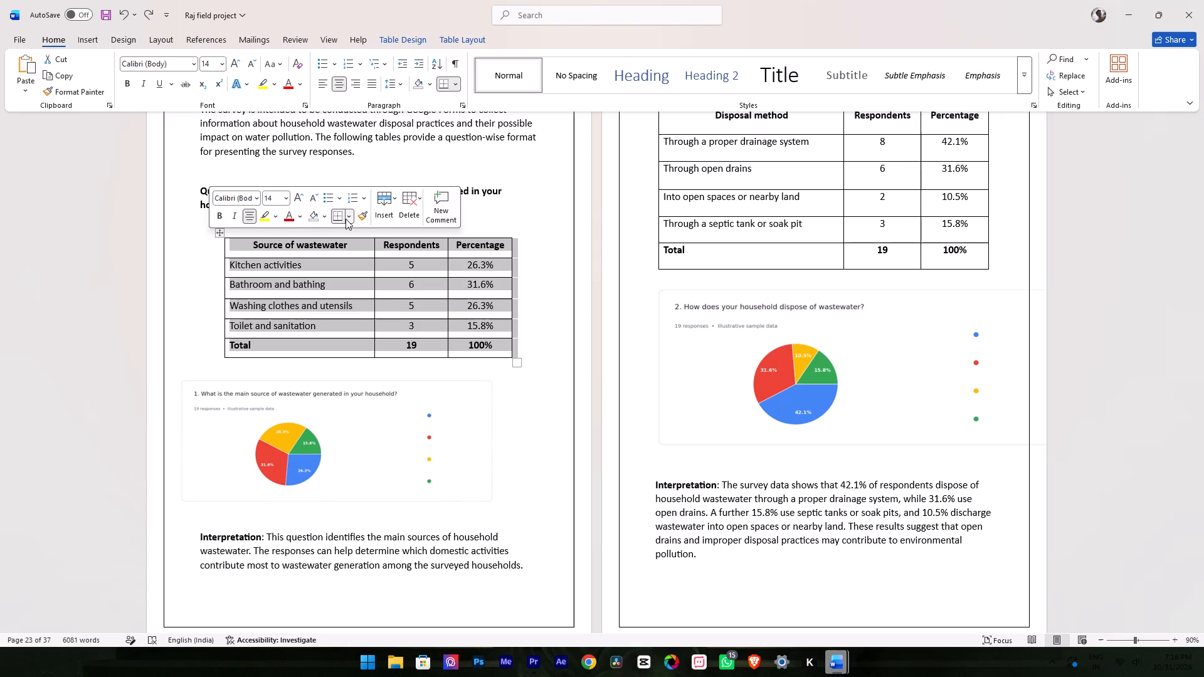
left_click(390, 323)
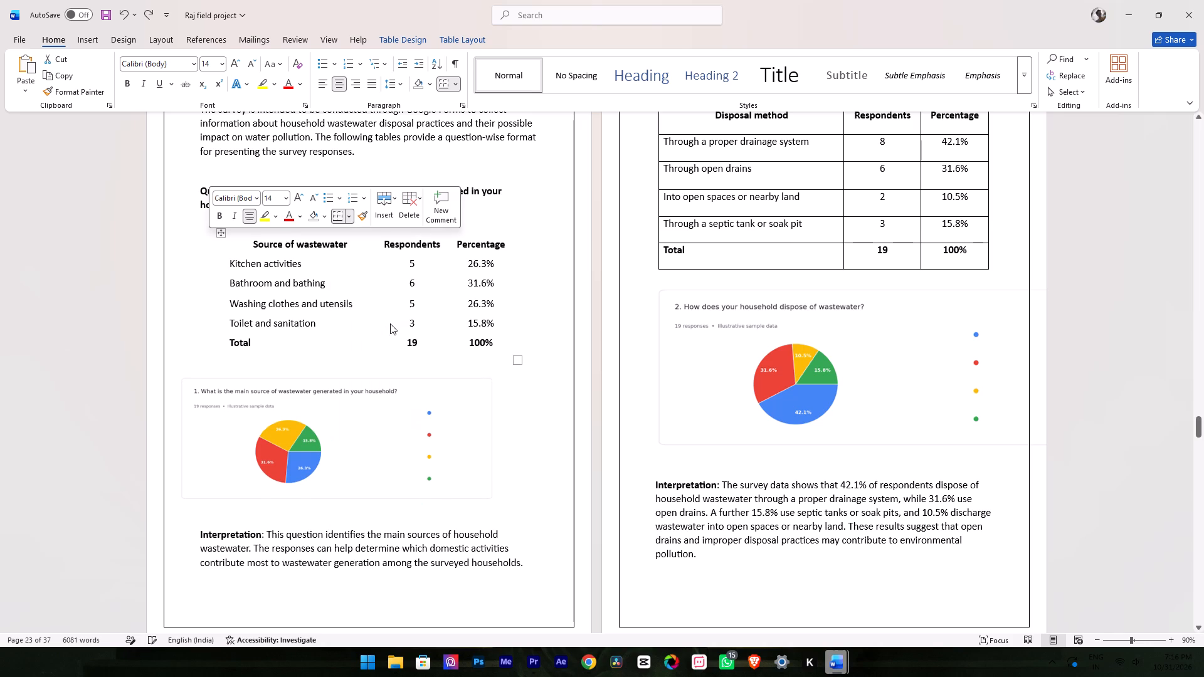
left_click(348, 215)
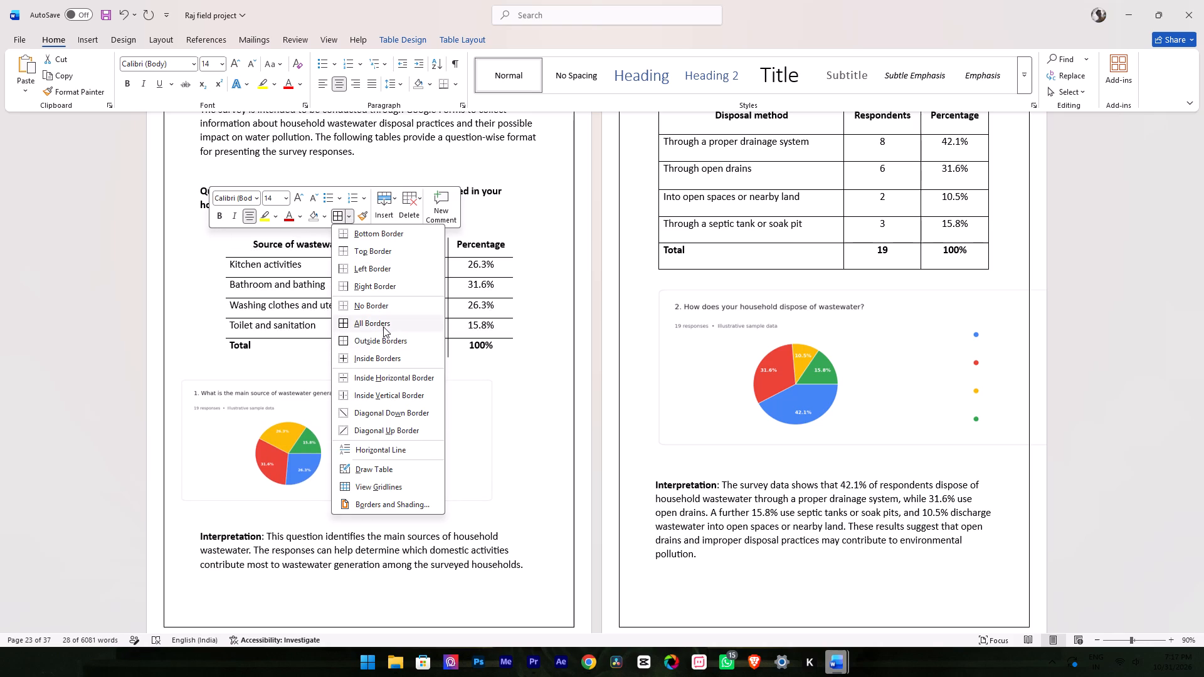
left_click(383, 326)
left_click(514, 218)
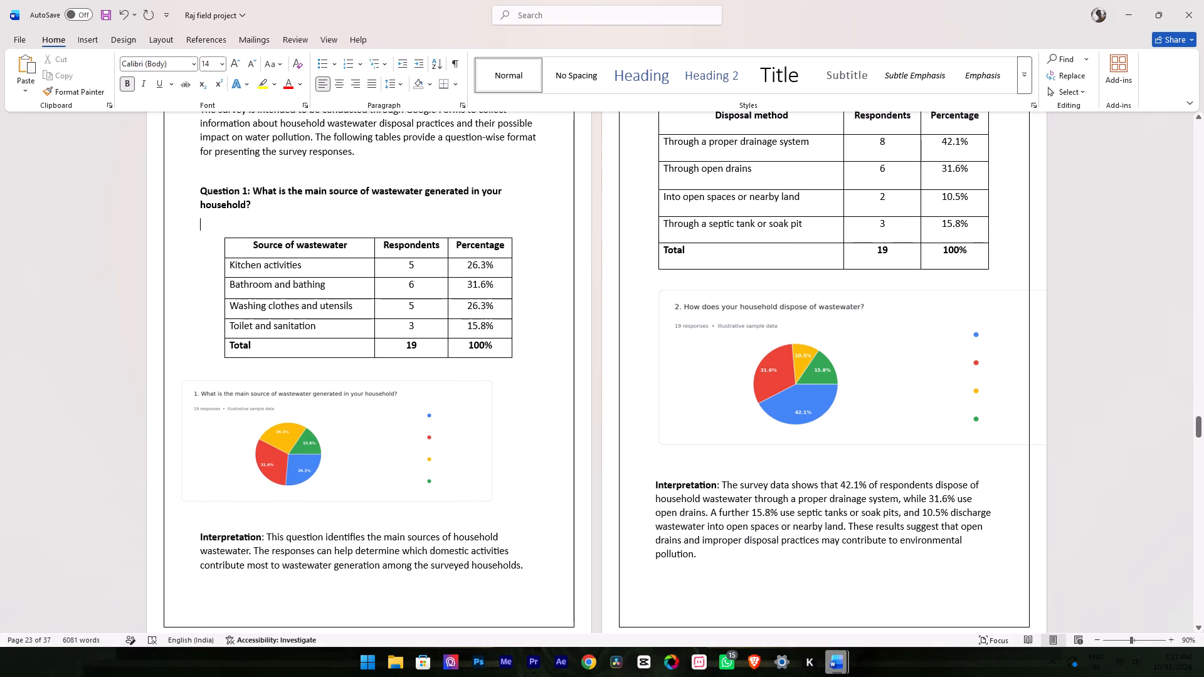
Reapply All Borders to the whole Question 2 disposal method table.
scroll(591, 391, "down", 3)
scroll(590, 391, "up", 6)
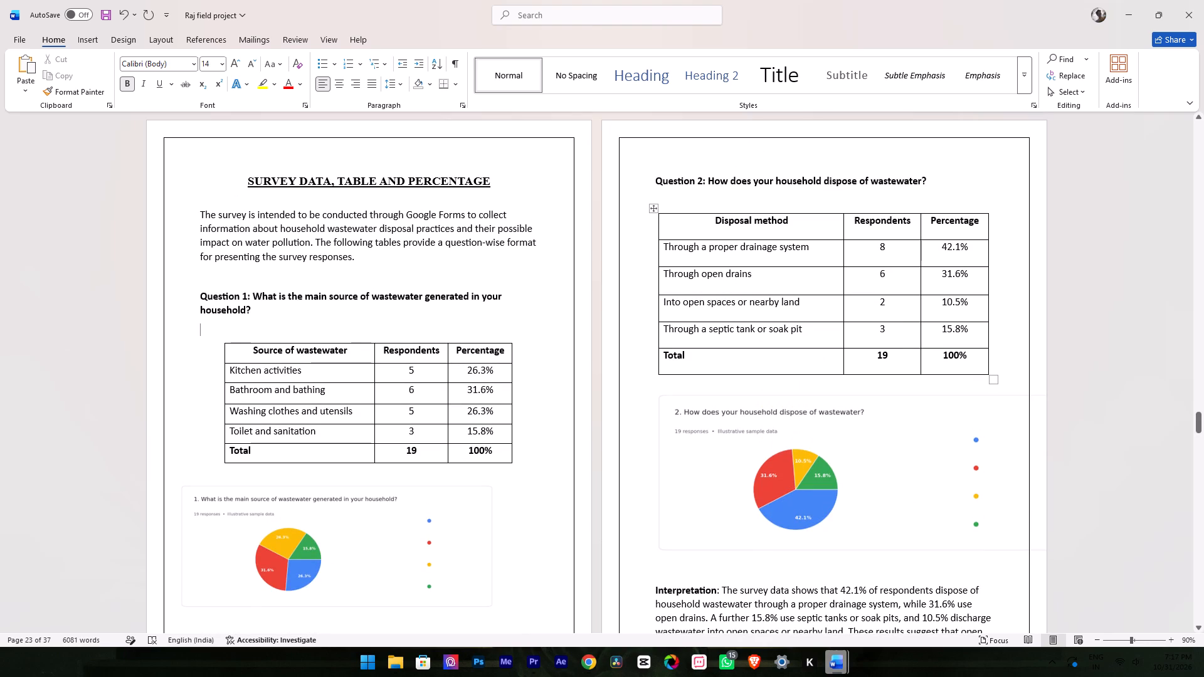
left_click_drag(998, 361, 660, 211)
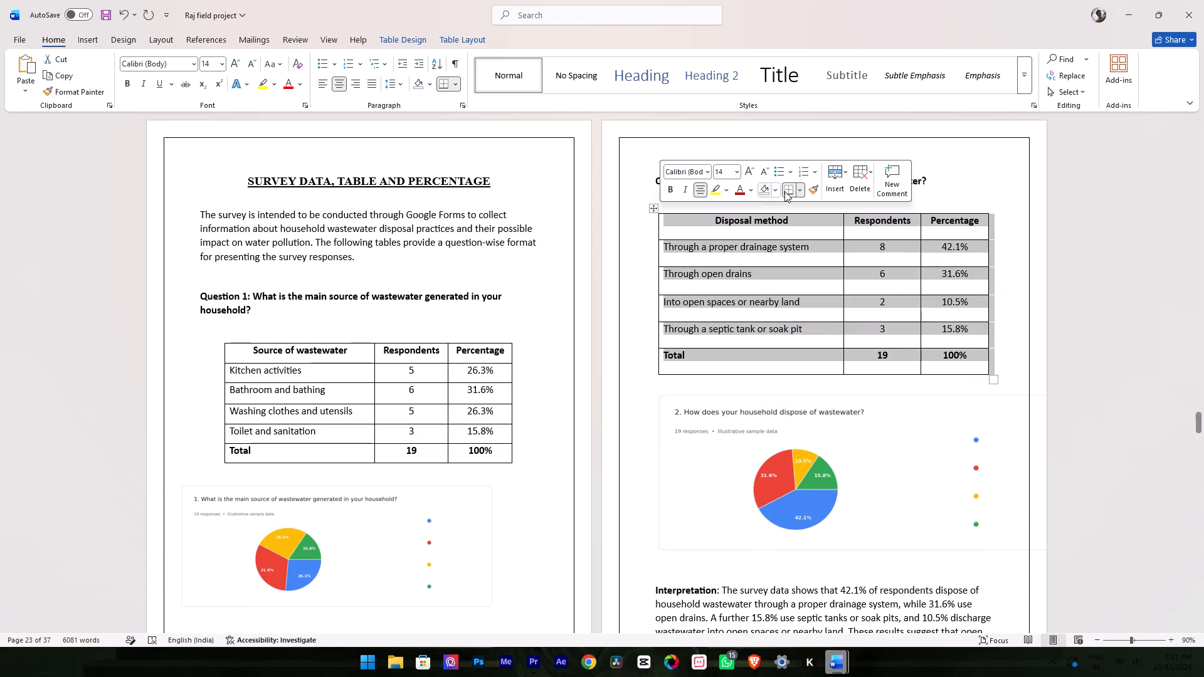
left_click(798, 190)
left_click(810, 299)
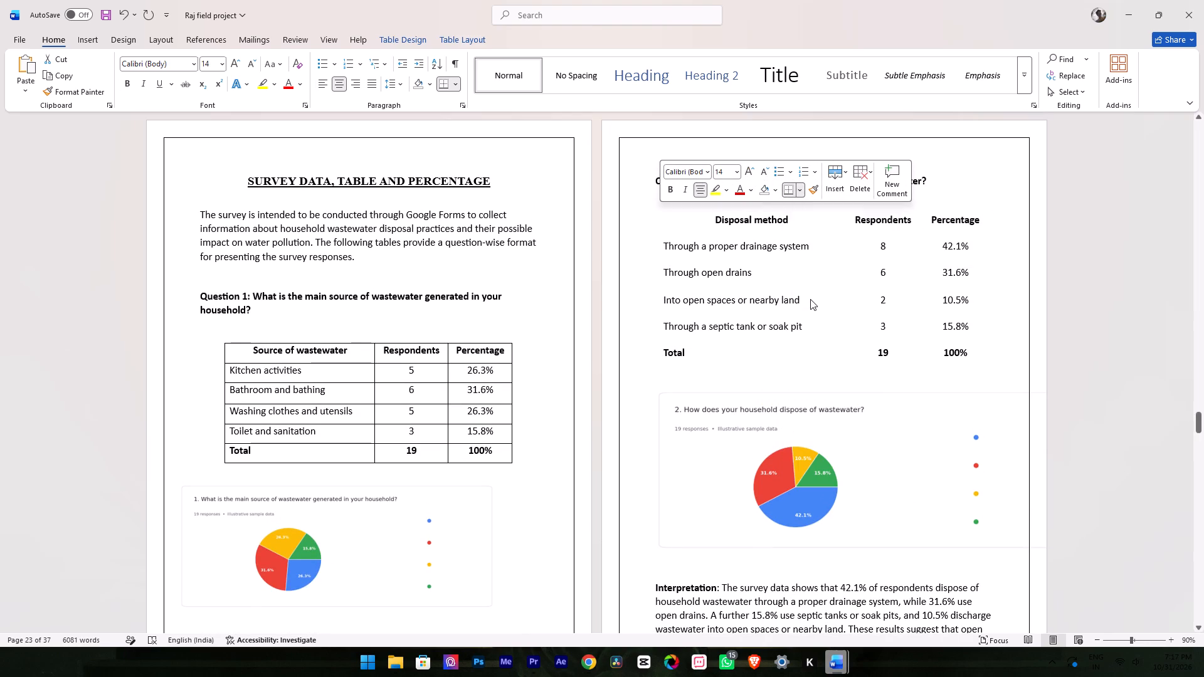
left_click(1011, 344)
left_click_drag(1005, 351, 691, 265)
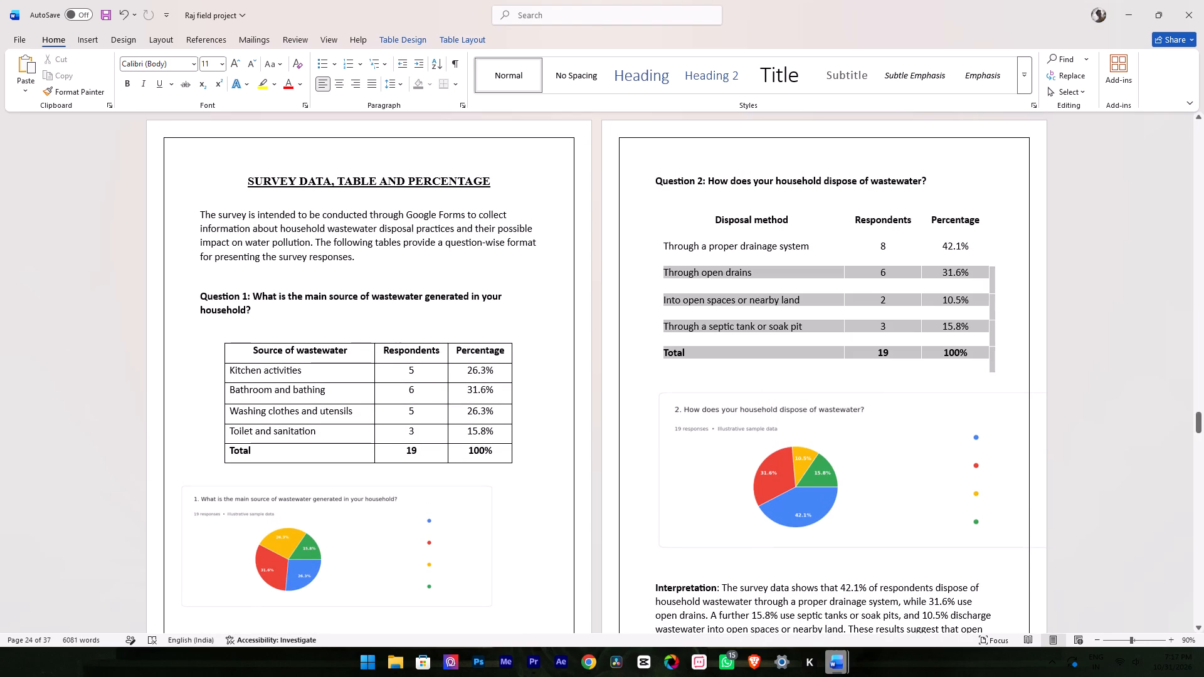
left_click_drag(691, 265, 645, 229)
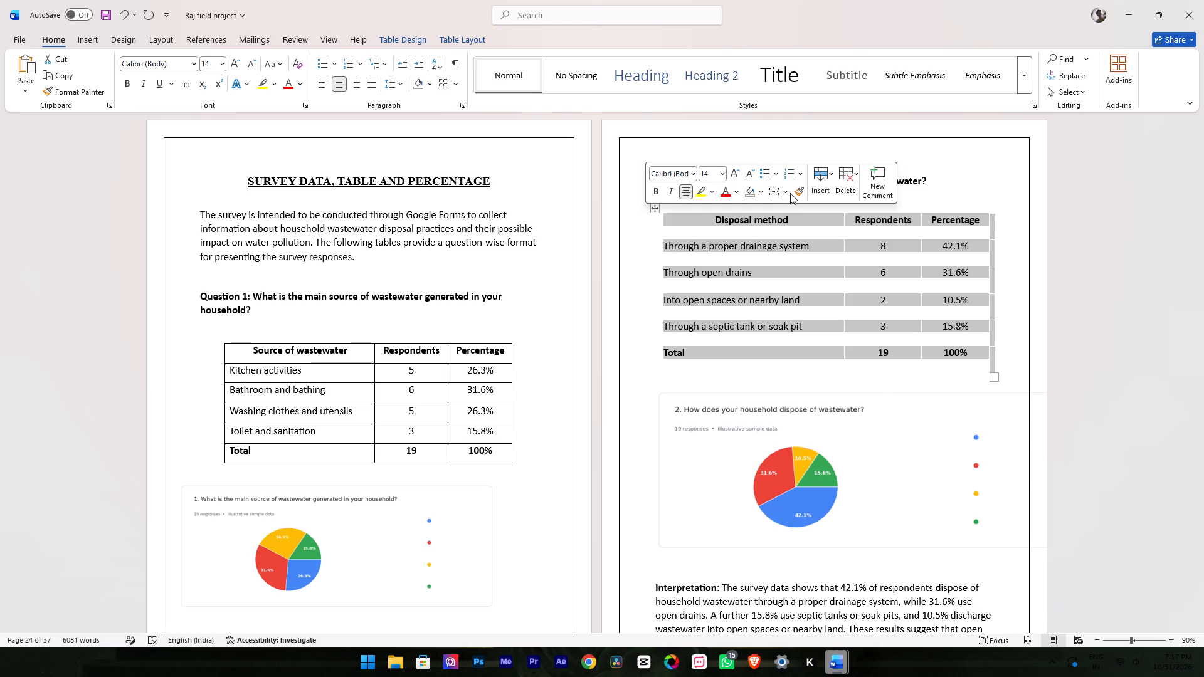
left_click(783, 192)
left_click(813, 300)
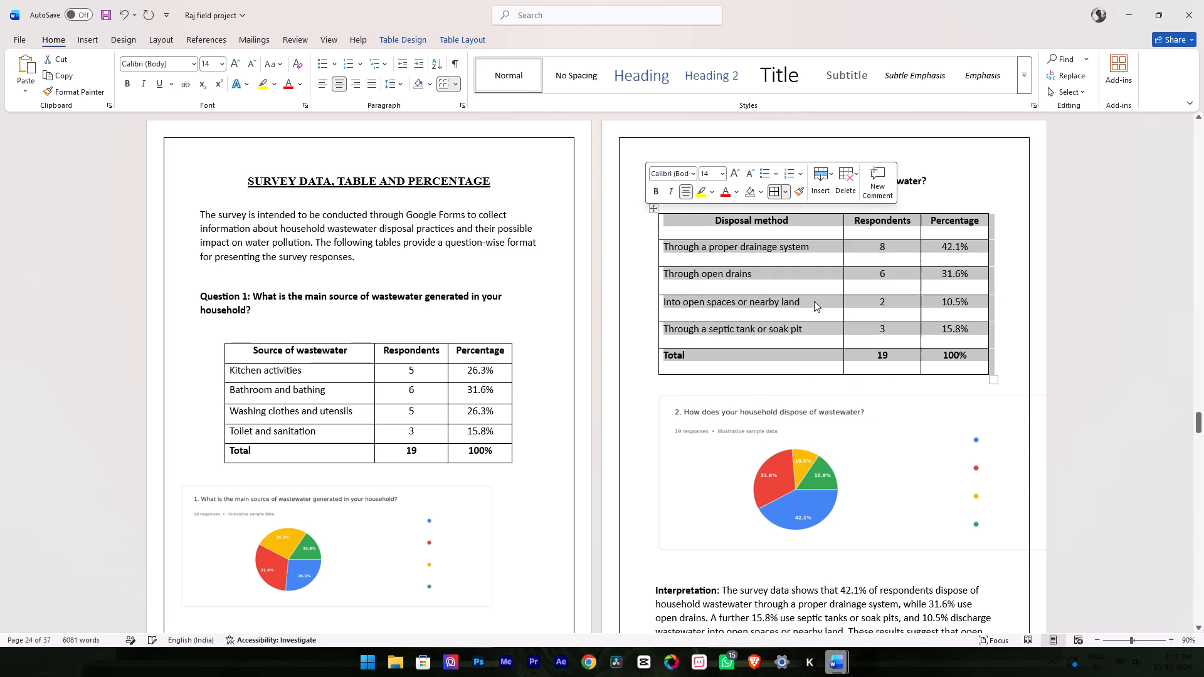
left_click(996, 290)
Reapply All Borders to the whole Question 3 response table on discharging wastewater into nearby water bodies.
scroll(413, 428, "down", 4)
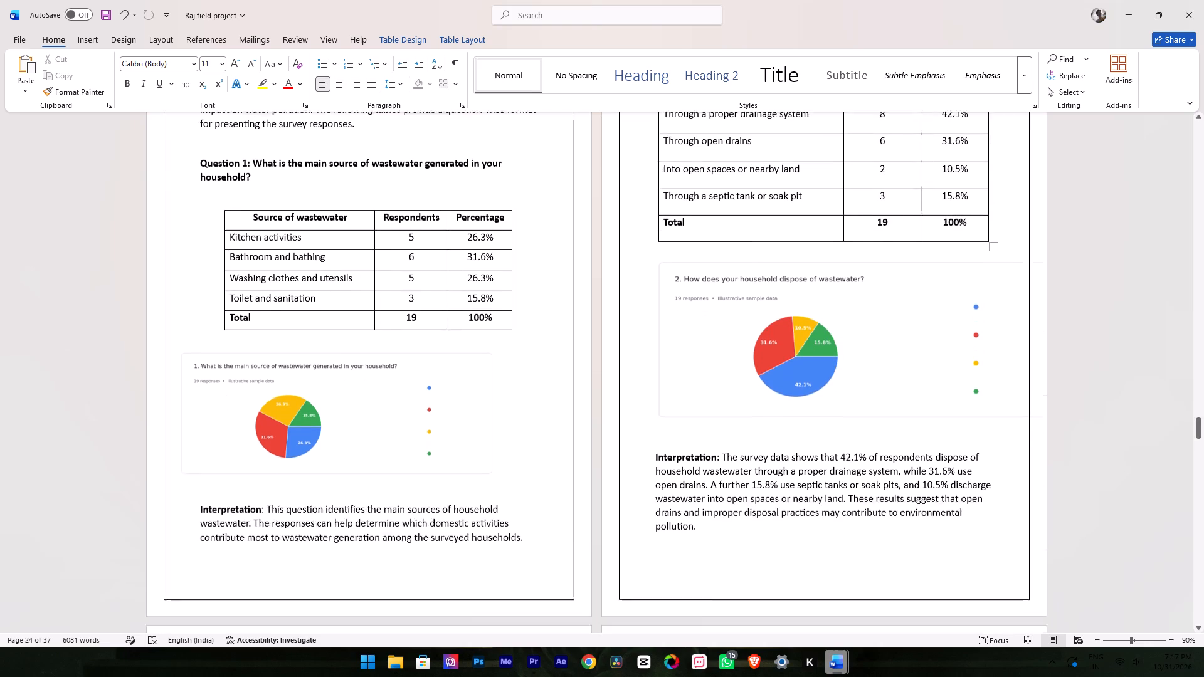
scroll(413, 428, "down", 12)
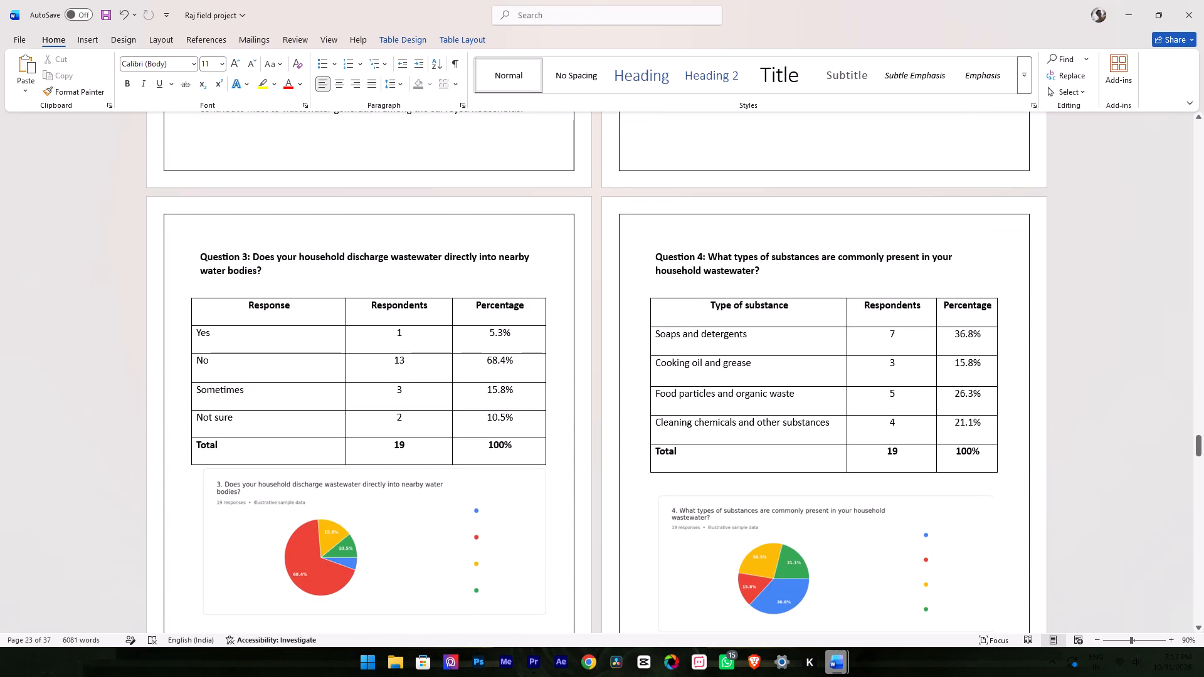
left_click_drag(551, 447, 197, 313)
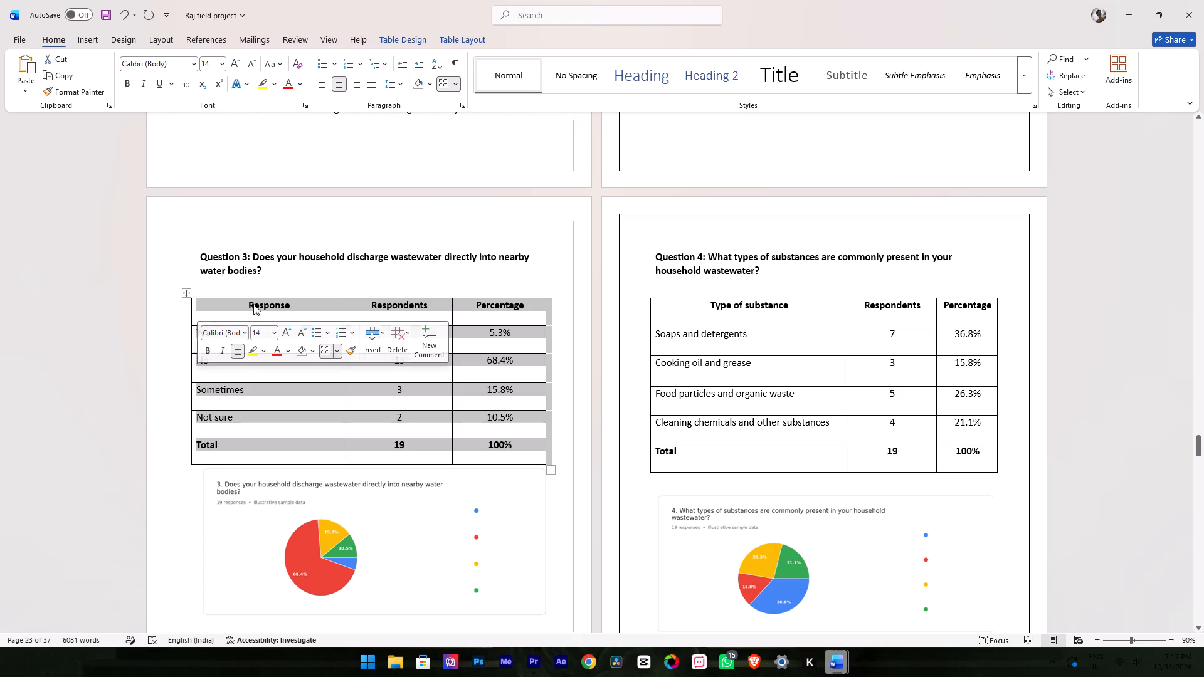
left_click(336, 350)
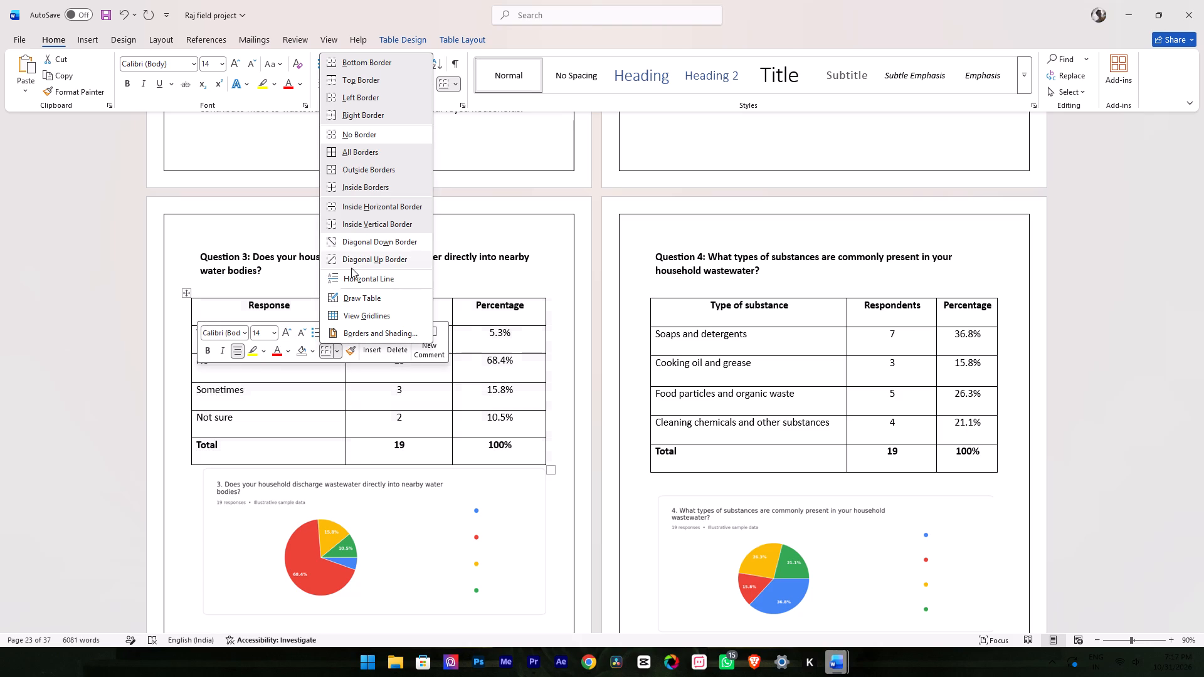
left_click(376, 152)
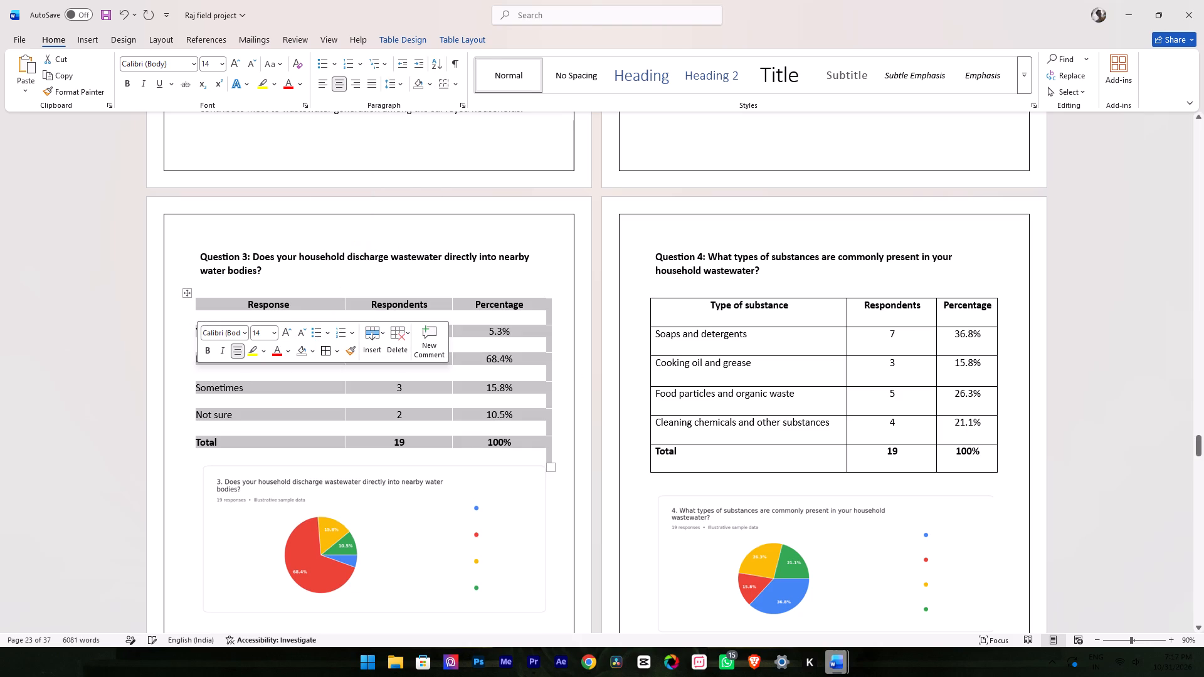
left_click(334, 352)
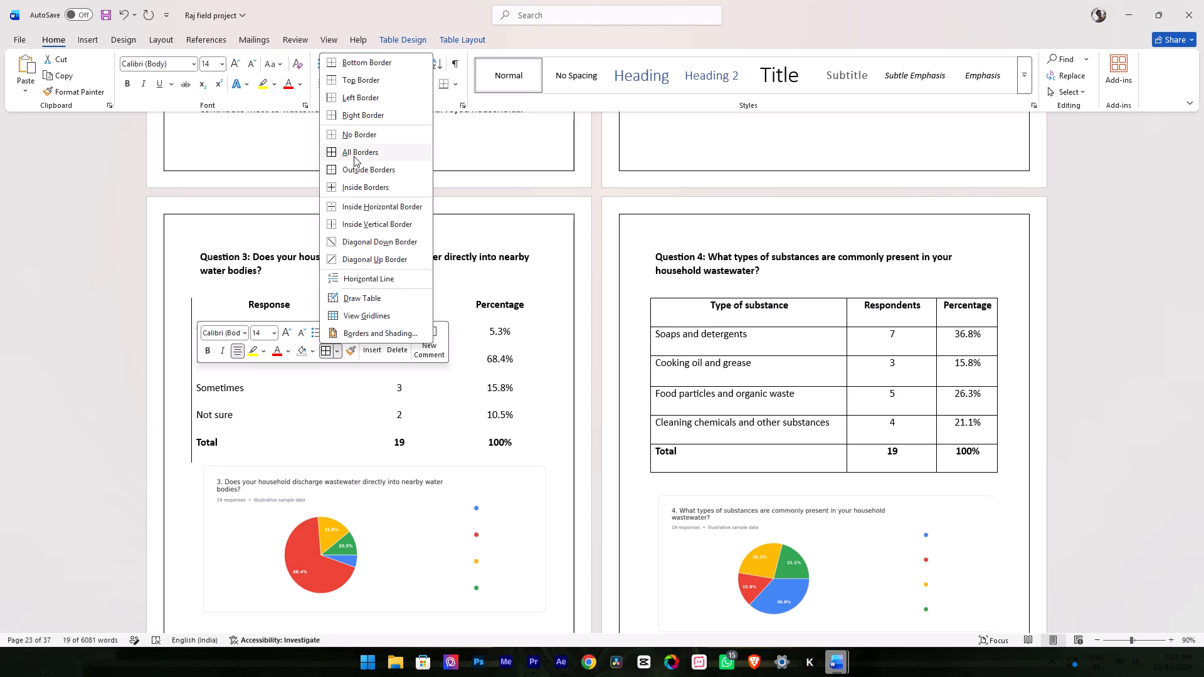
left_click(354, 156)
Reapply All Borders to the whole Question 4 table on types of substances in household wastewater.
left_click_drag(1005, 456, 676, 315)
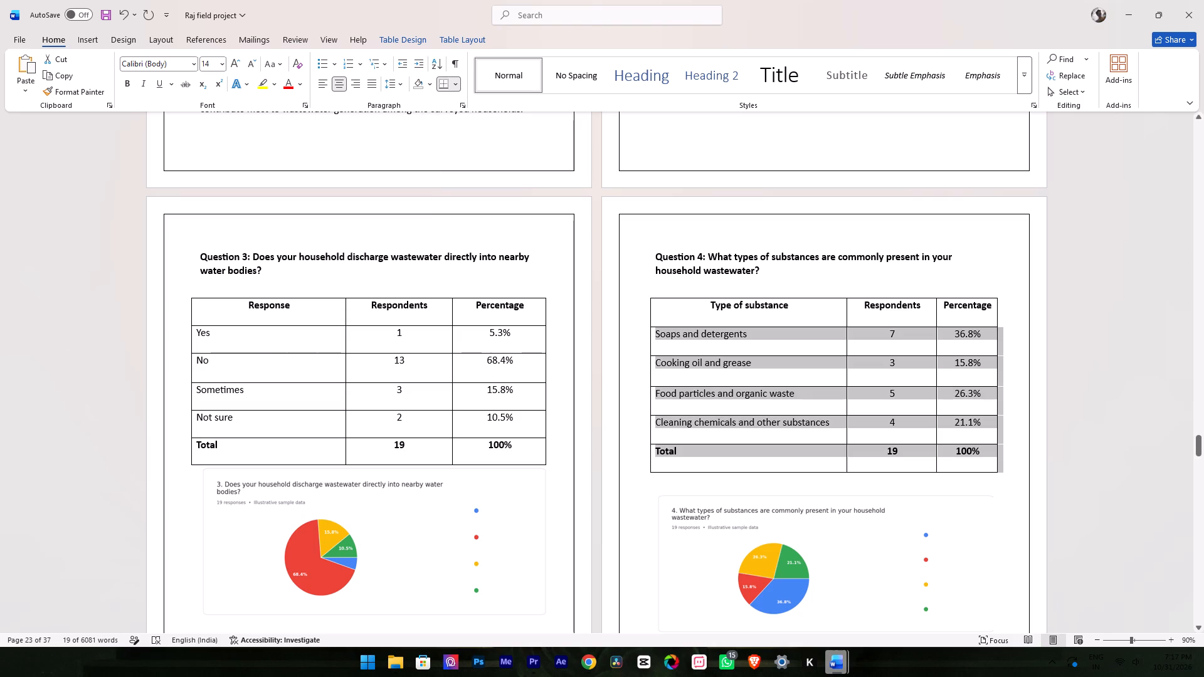
left_click_drag(676, 315, 675, 291)
left_click(816, 271)
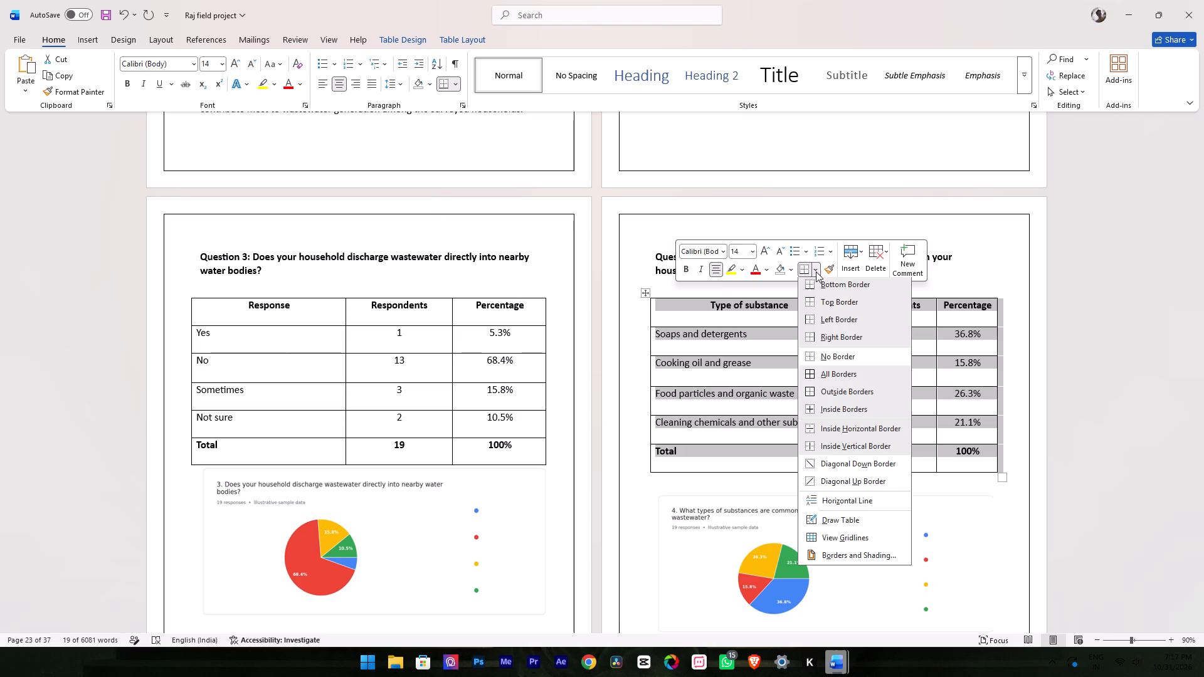
left_click(817, 378)
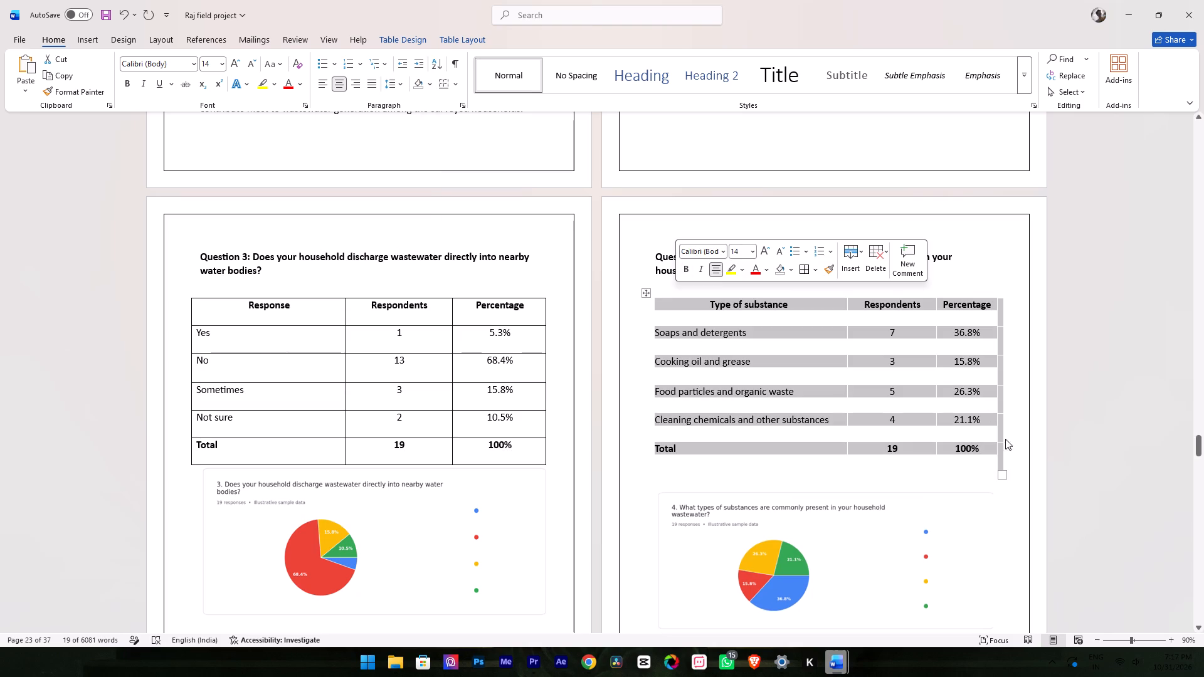
left_click_drag(1010, 453, 742, 387)
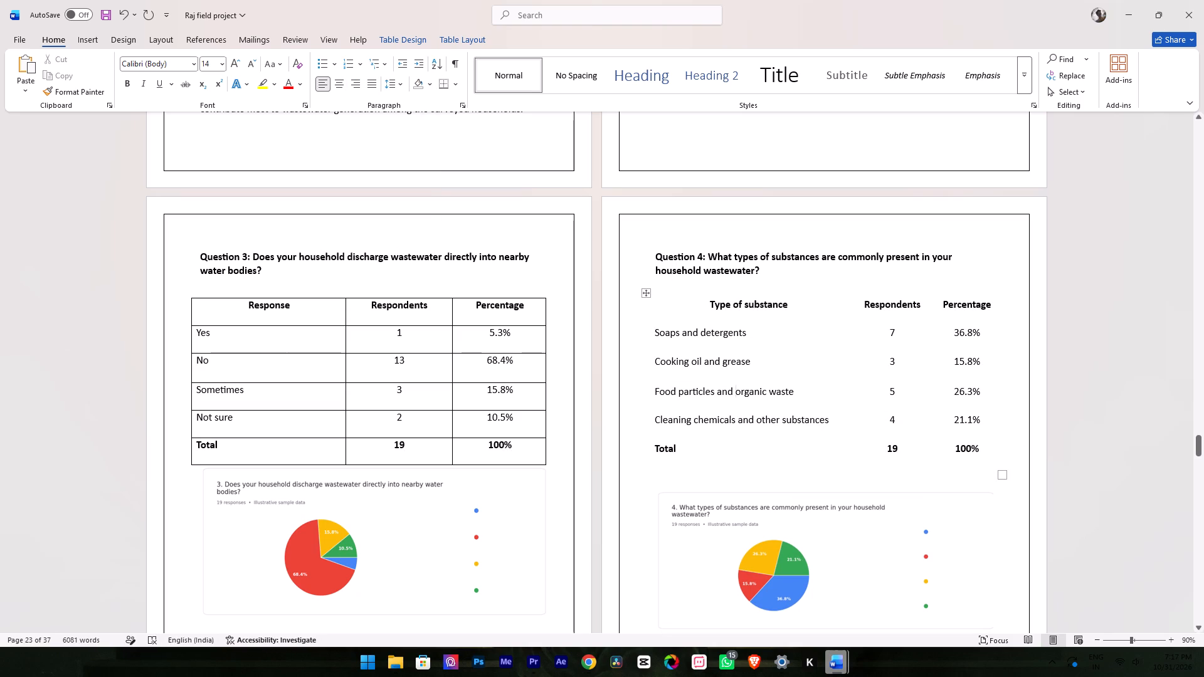
left_click_drag(1000, 445, 668, 314)
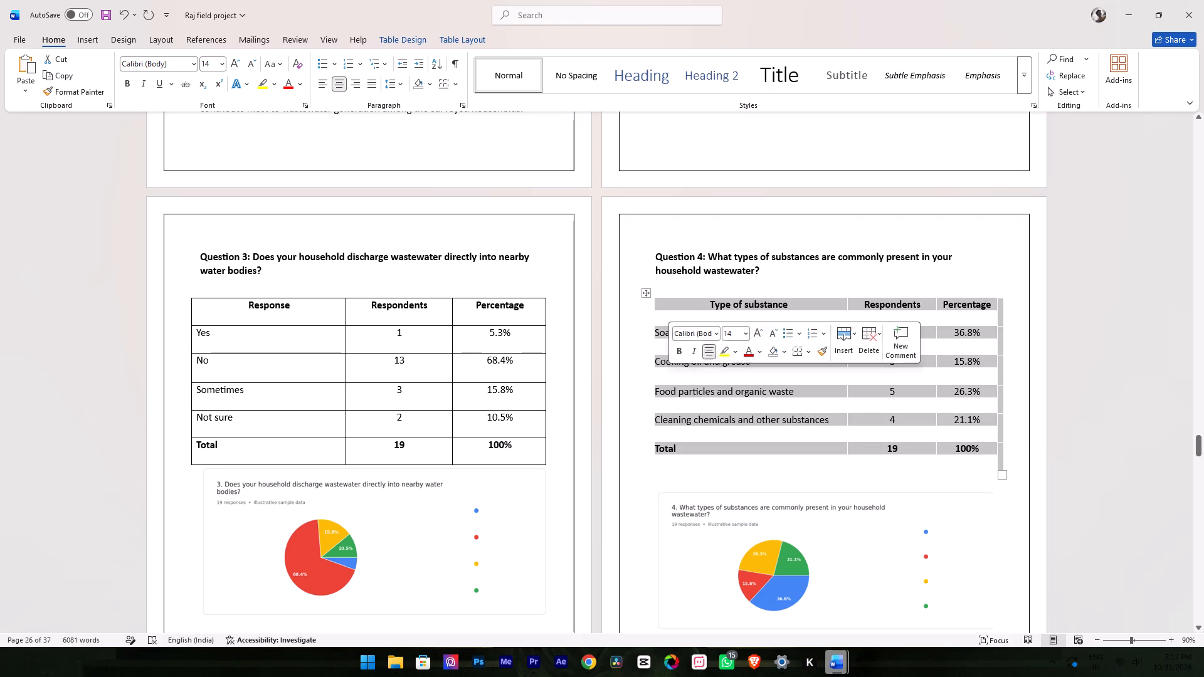
left_click(809, 352)
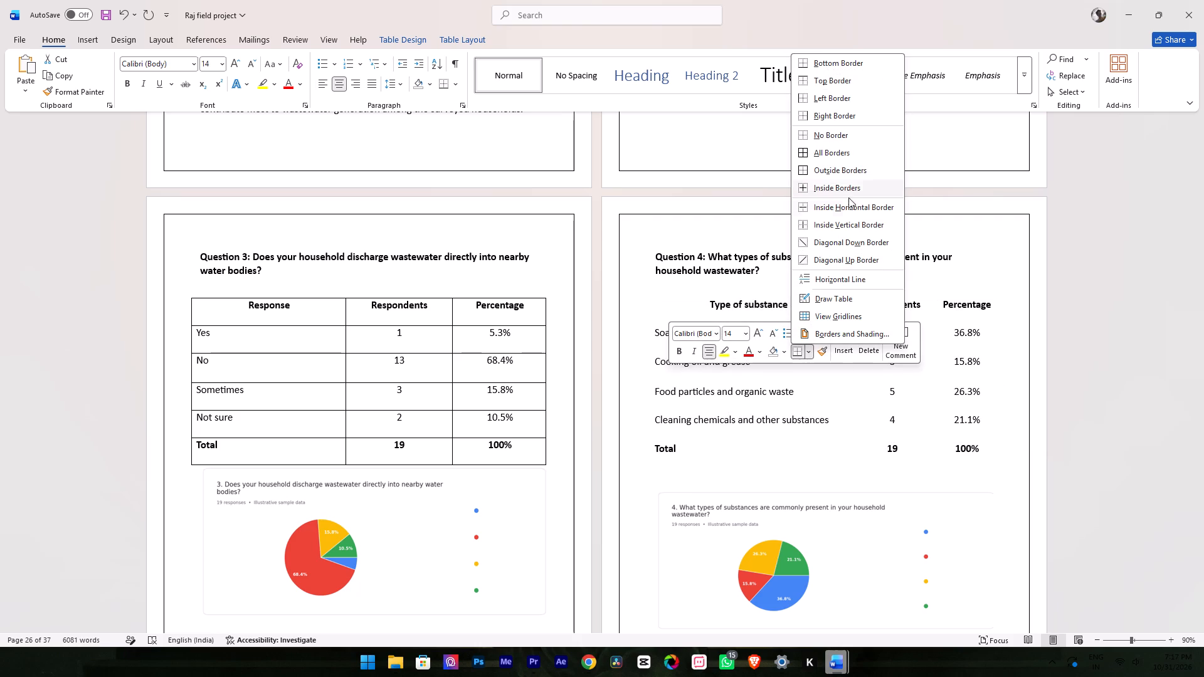
left_click(833, 154)
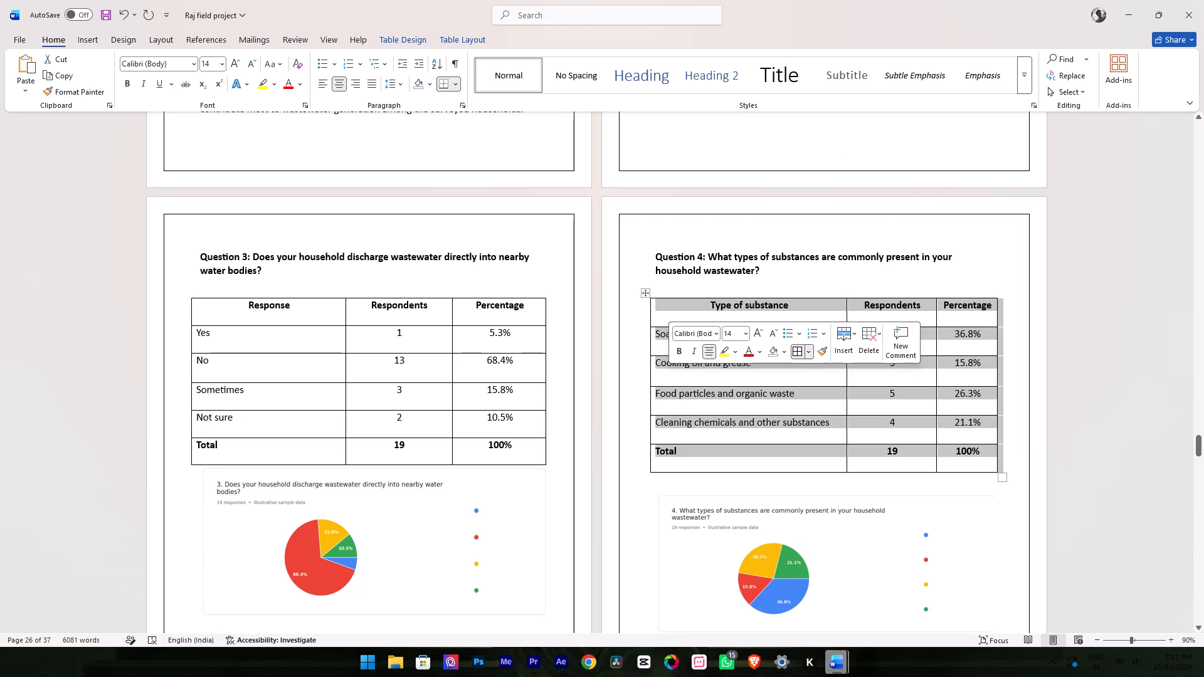
left_click(640, 359)
Reapply All Borders to the whole Question 5 response table on improper disposal causing water pollution.
scroll(622, 332, "down", 19)
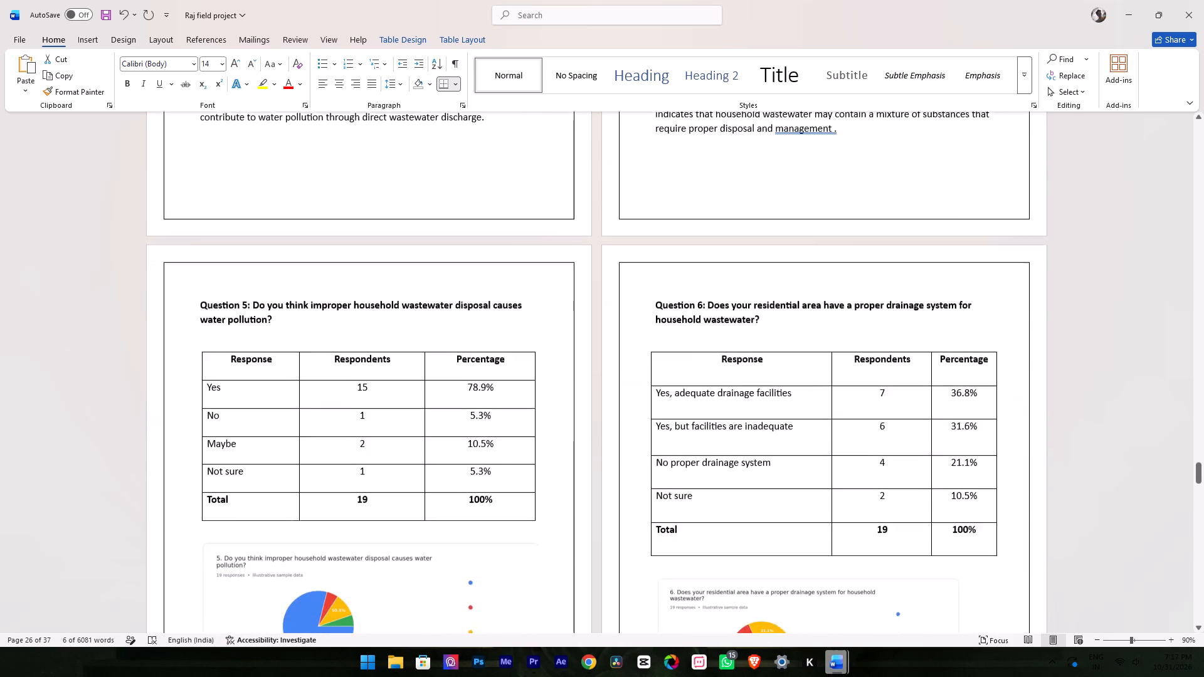
left_click_drag(542, 428, 250, 315)
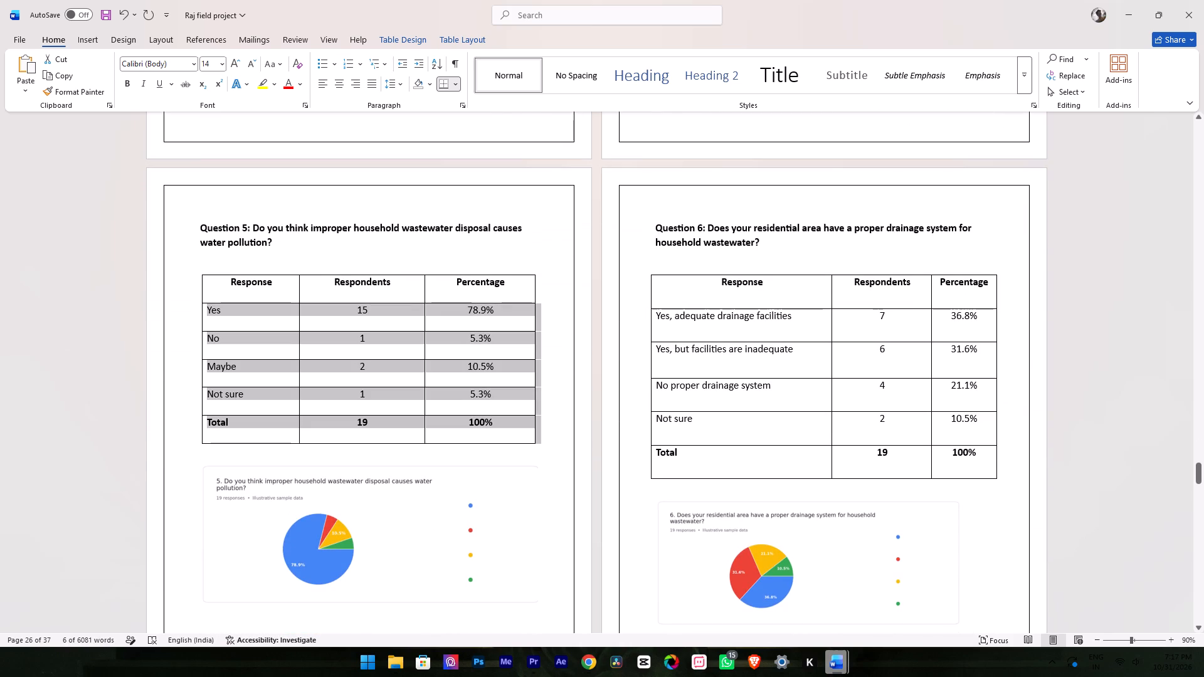
left_click_drag(250, 315, 216, 286)
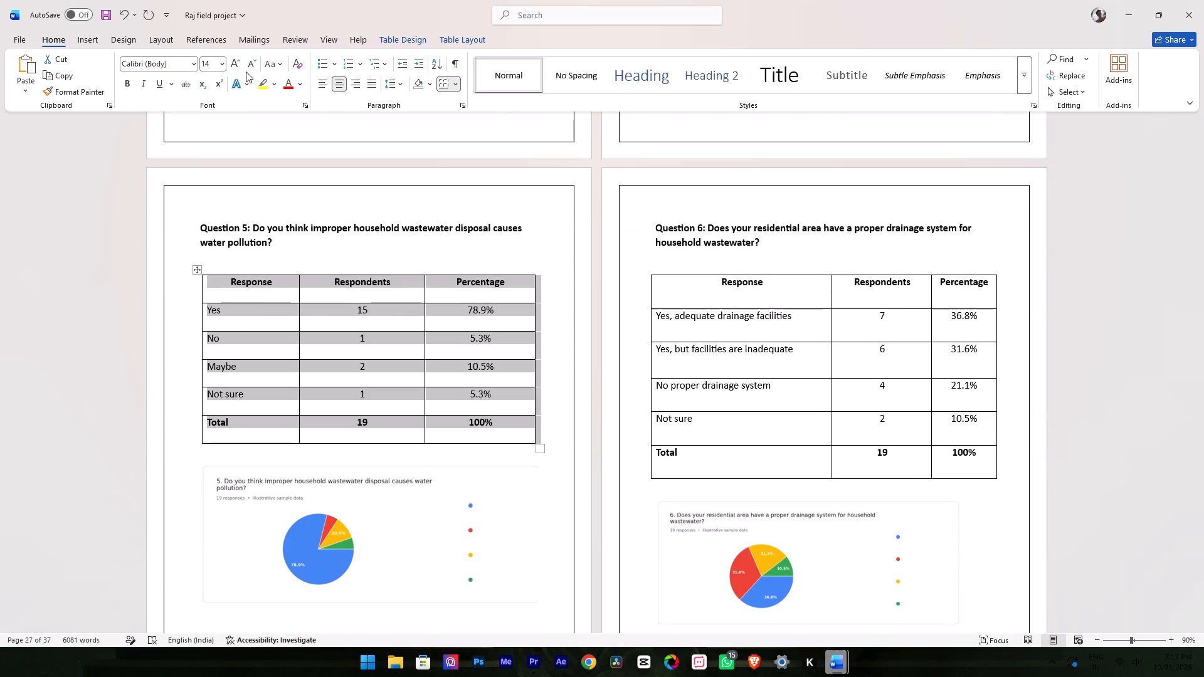
left_click(453, 88)
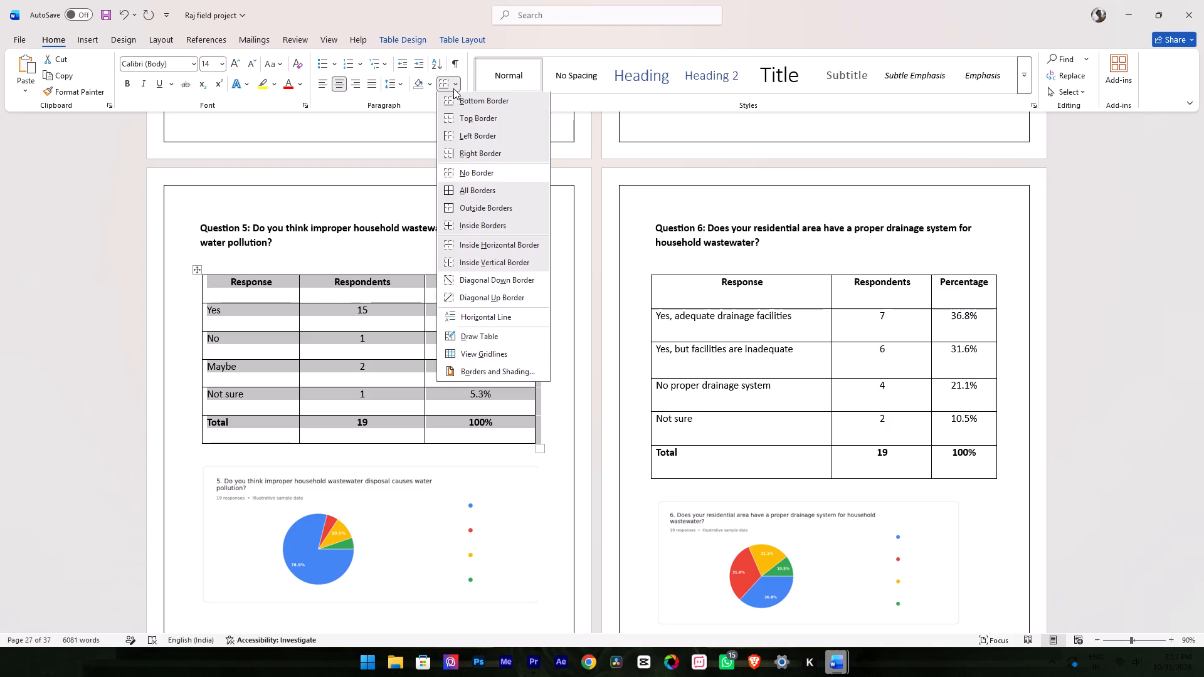
left_click(486, 194)
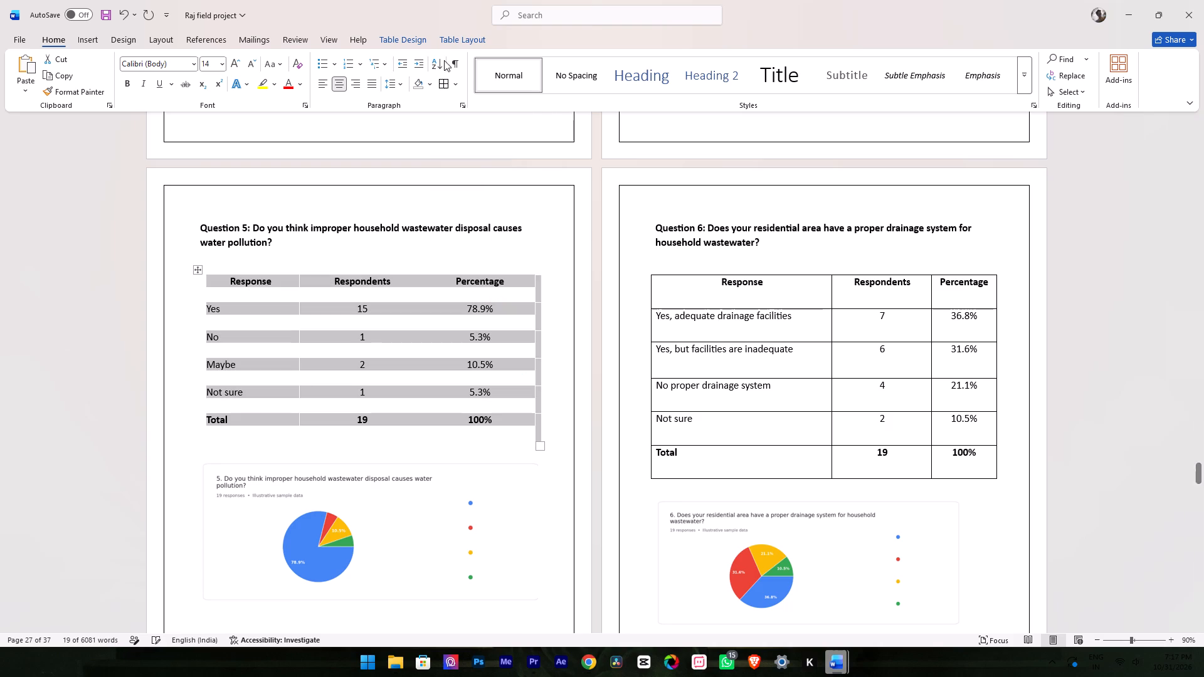
left_click(455, 85)
left_click(480, 193)
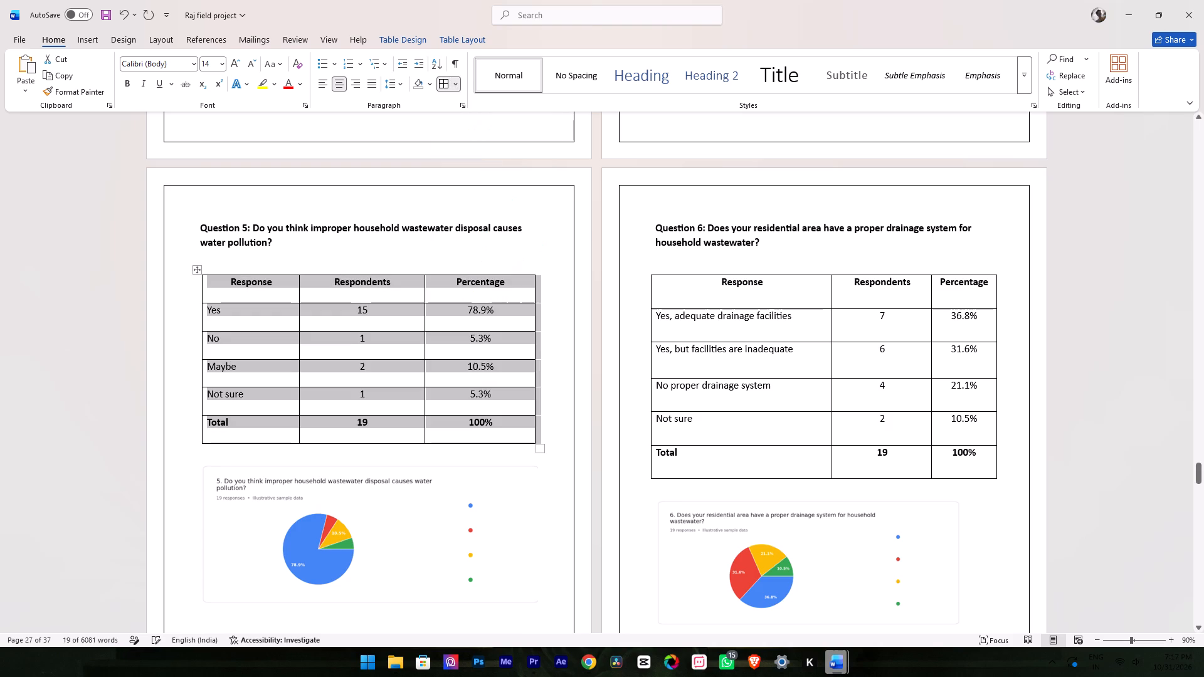
Reapply All Borders to the whole Question 6 response table on the residential drainage system.
left_click_drag(1002, 454, 663, 279)
left_click(457, 84)
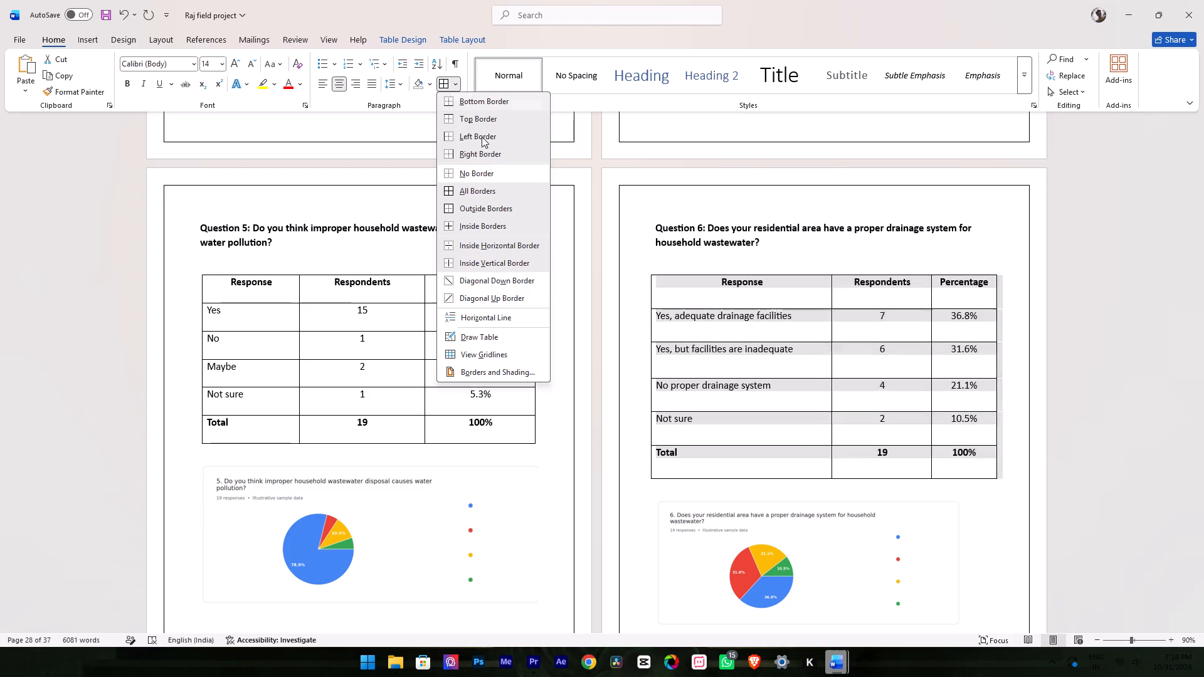
left_click(492, 191)
left_click(453, 79)
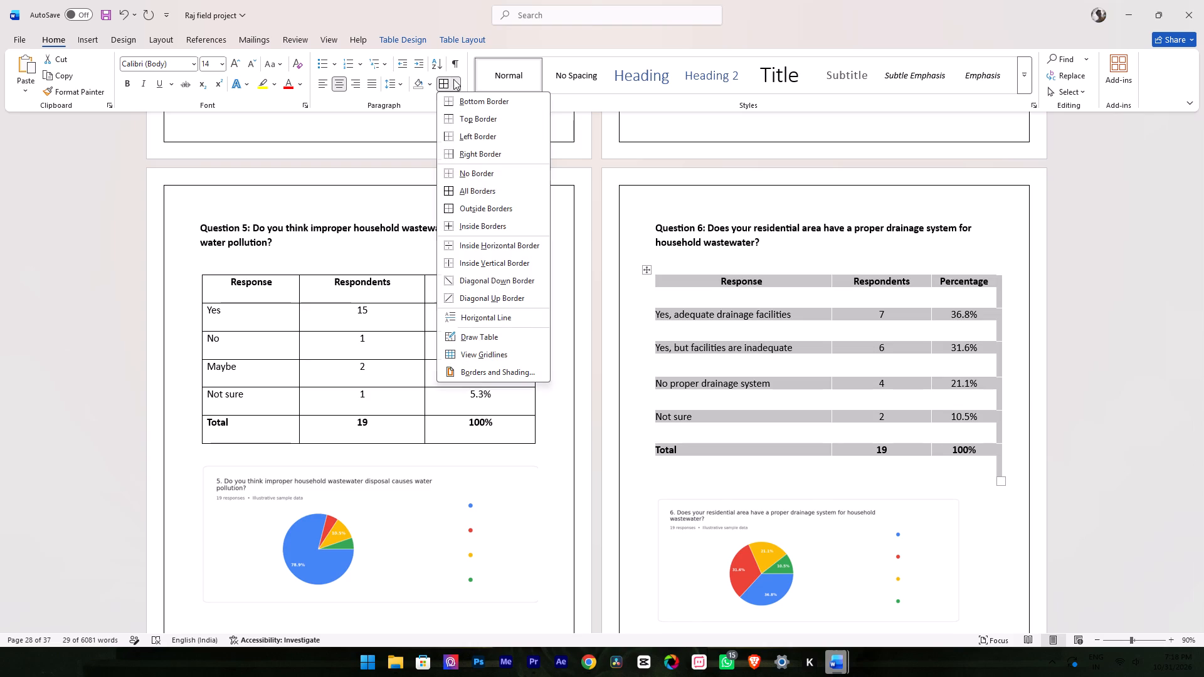
left_click(475, 192)
Reapply All Borders to the whole Question 7 response table on wastewater accumulation and unpleasant odours.
scroll(664, 365, "down", 8)
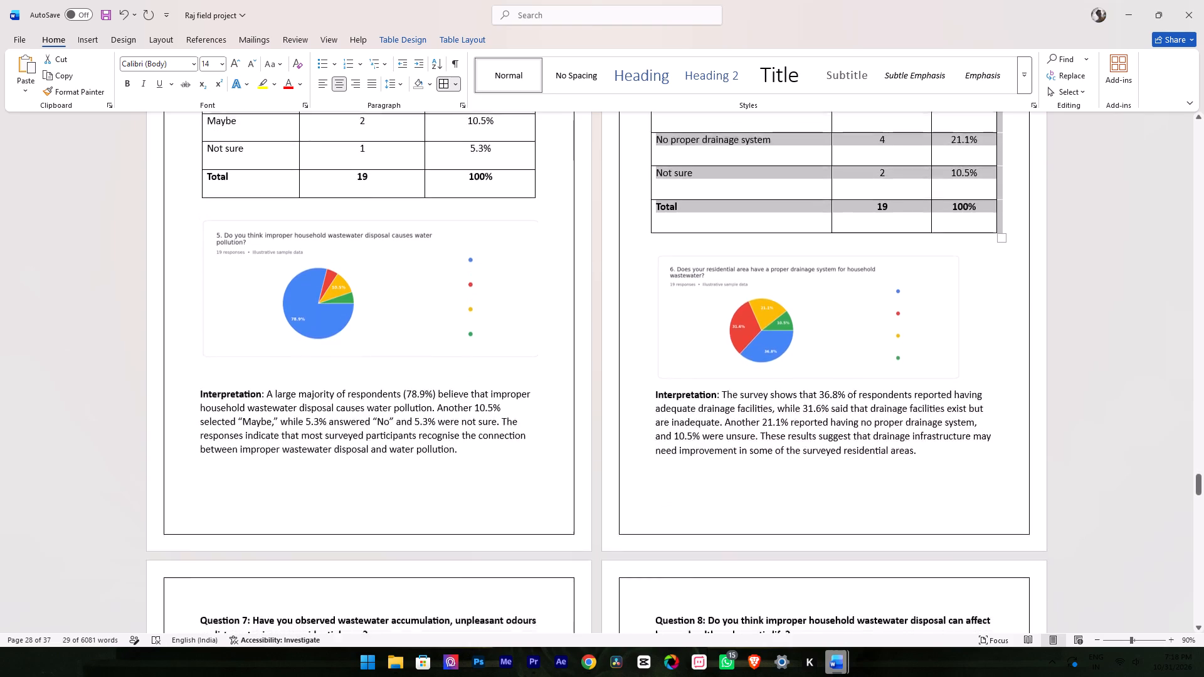
scroll(665, 349, "down", 11)
left_click_drag(545, 393, 411, 367)
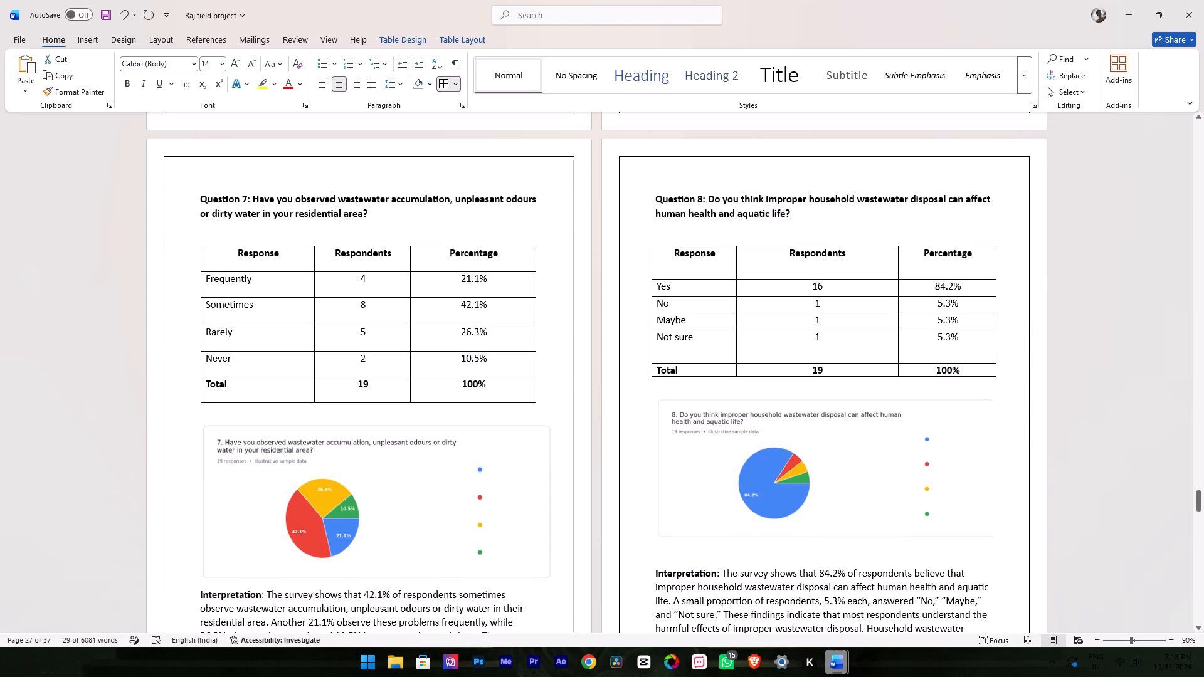
left_click_drag(411, 367, 224, 260)
left_click(457, 86)
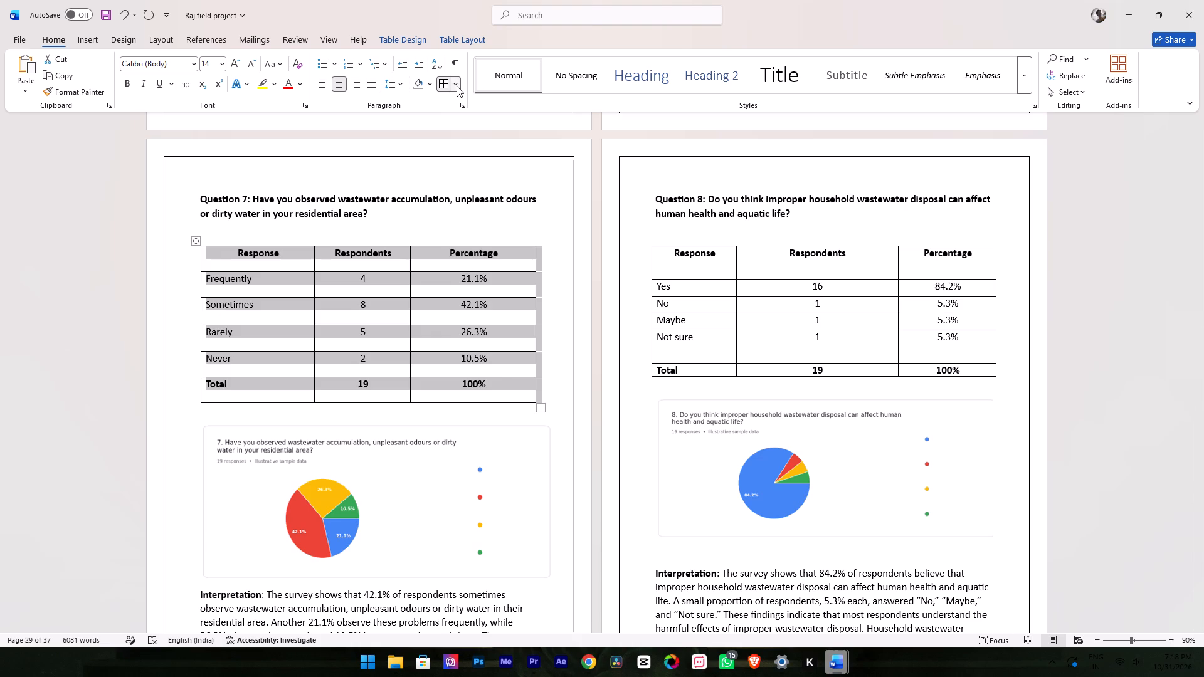
left_click(492, 196)
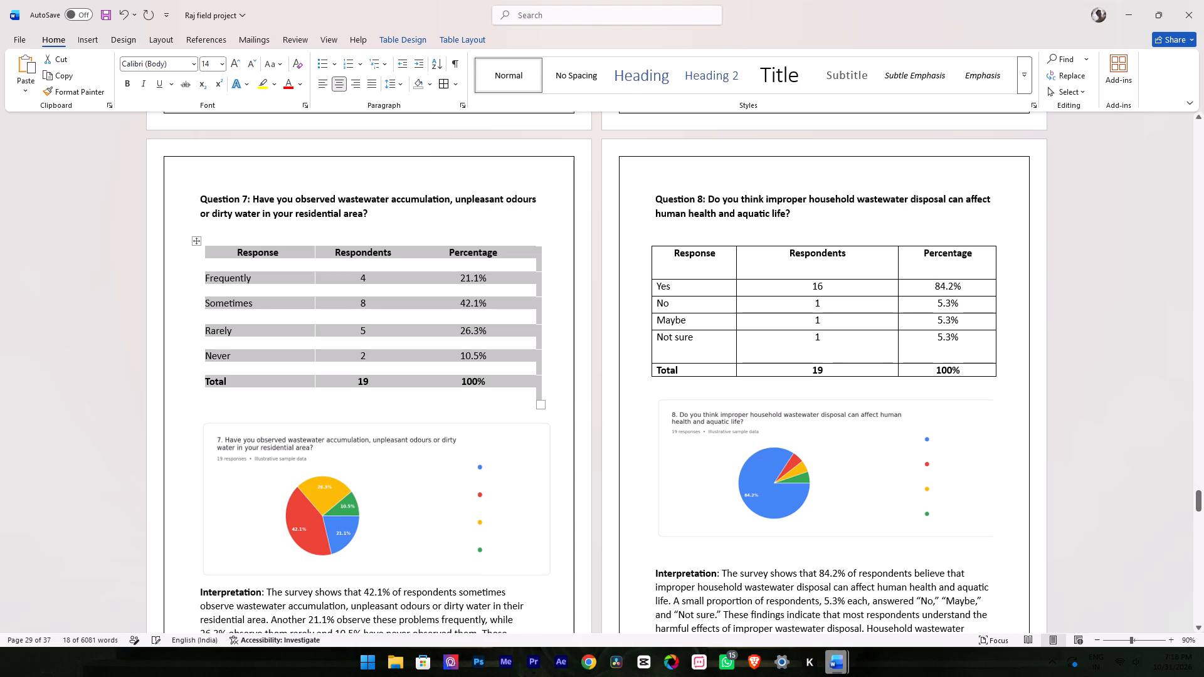
left_click(456, 86)
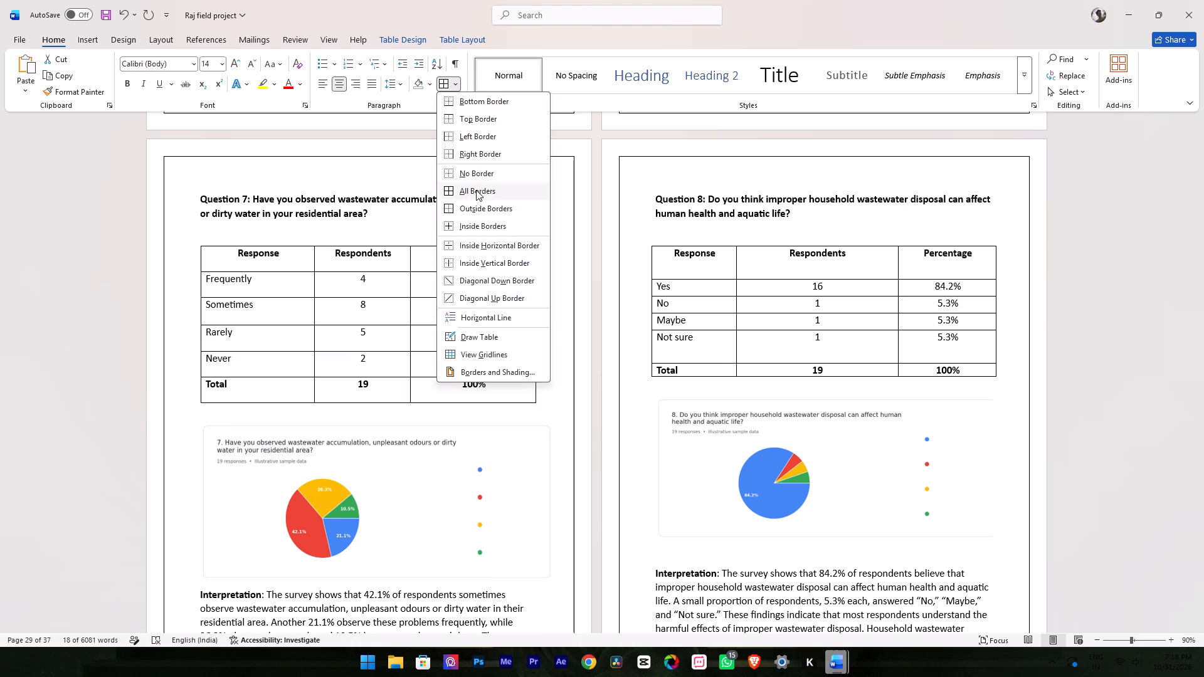
left_click(477, 194)
Reapply All Borders to the whole Question 8 response table on human health and aquatic life.
left_click_drag(999, 370, 643, 248)
left_click(455, 85)
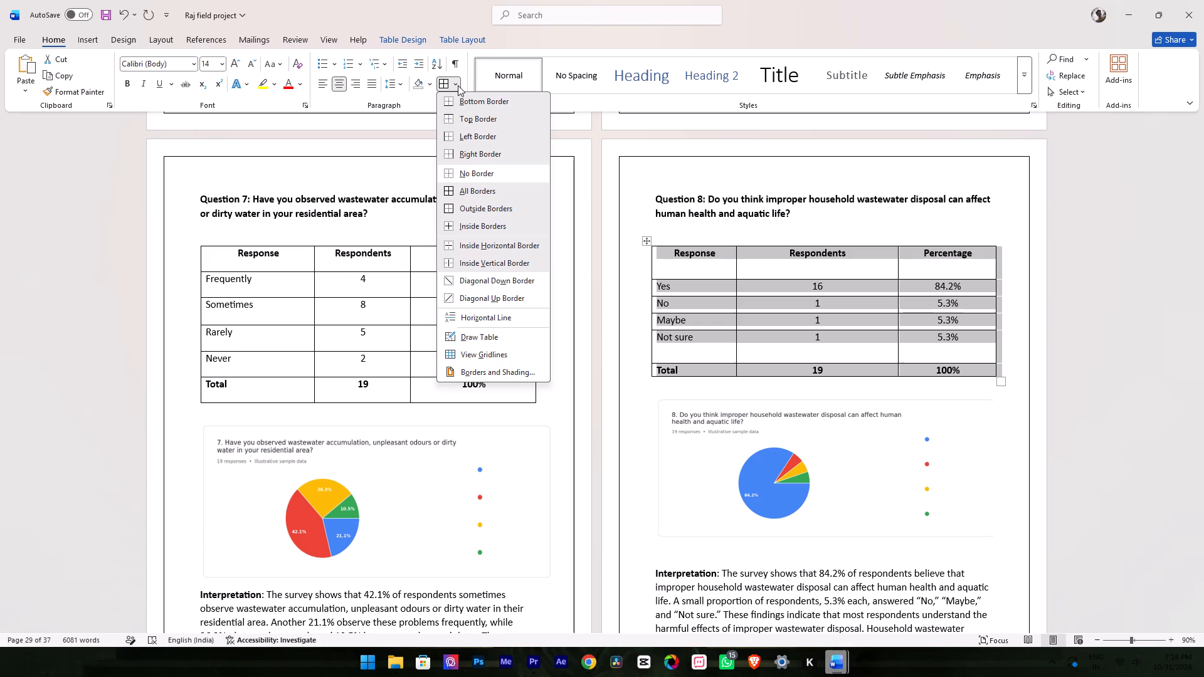
left_click(507, 196)
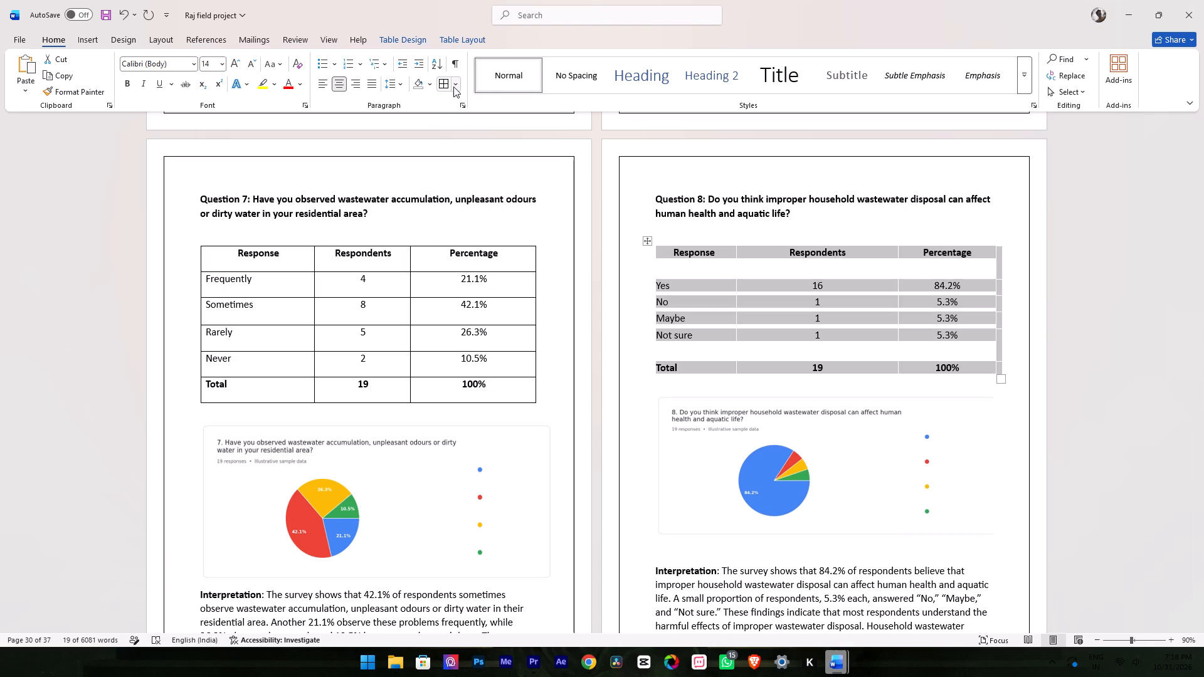
left_click(454, 87)
left_click(490, 185)
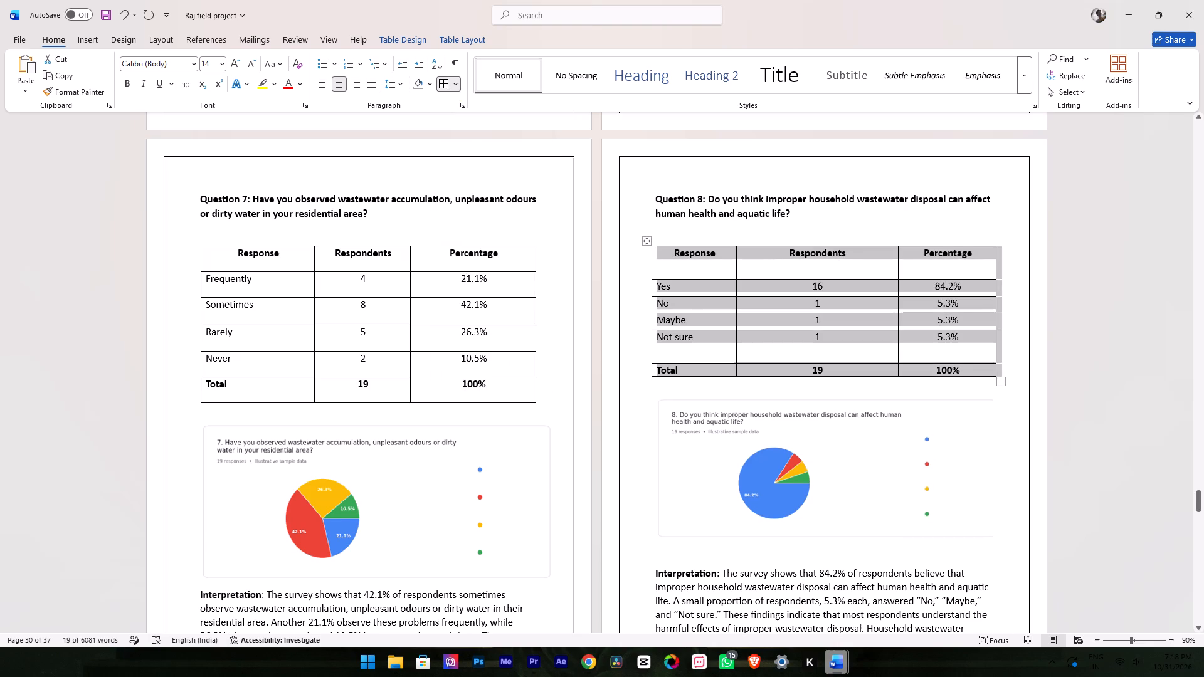
Reapply All Borders to the whole Question 9 response table on household measures to reduce water pollution.
scroll(679, 404, "down", 18)
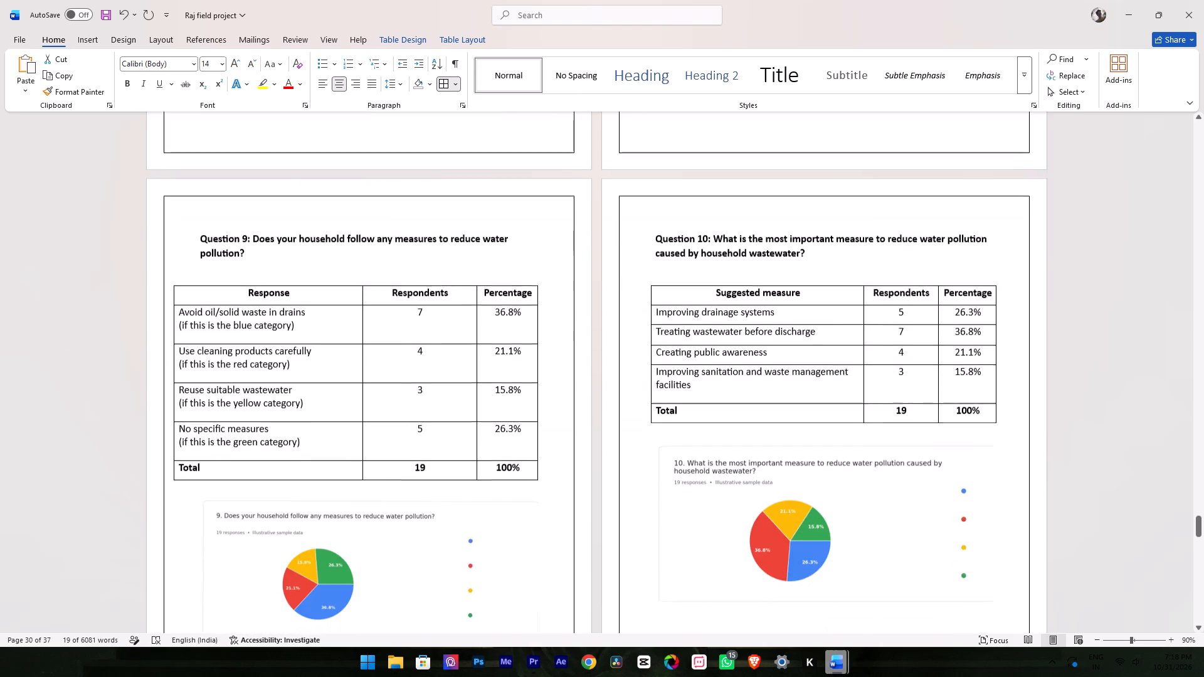
left_click_drag(546, 439, 203, 345)
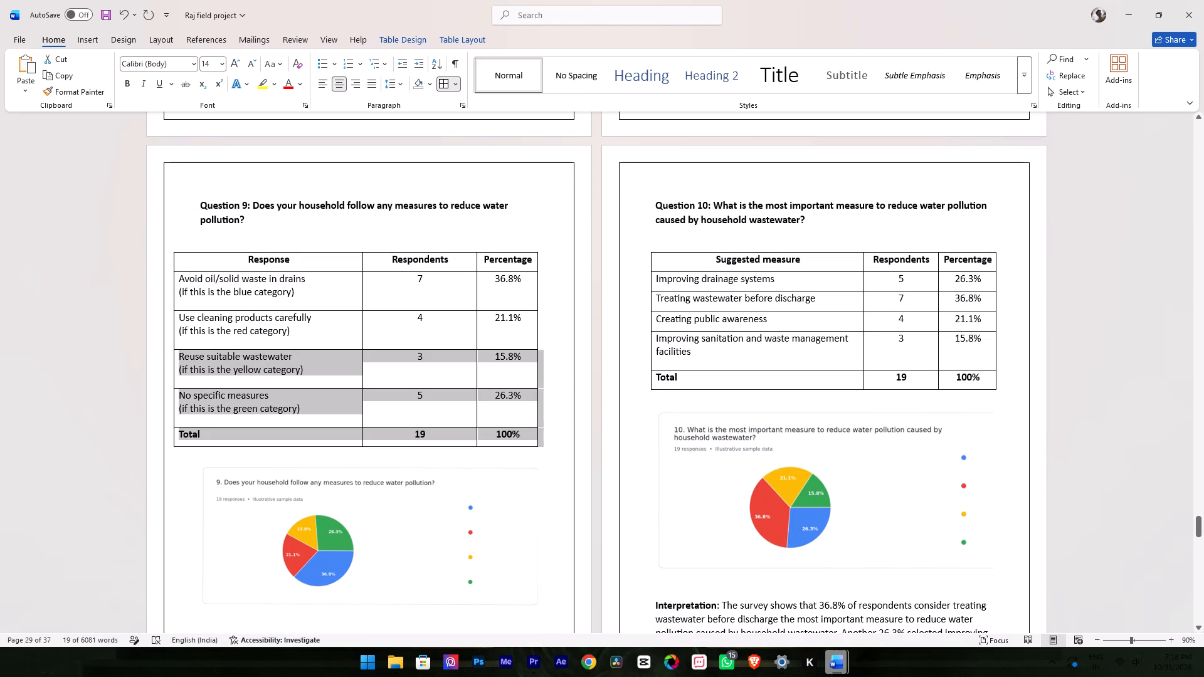
left_click_drag(203, 345, 173, 261)
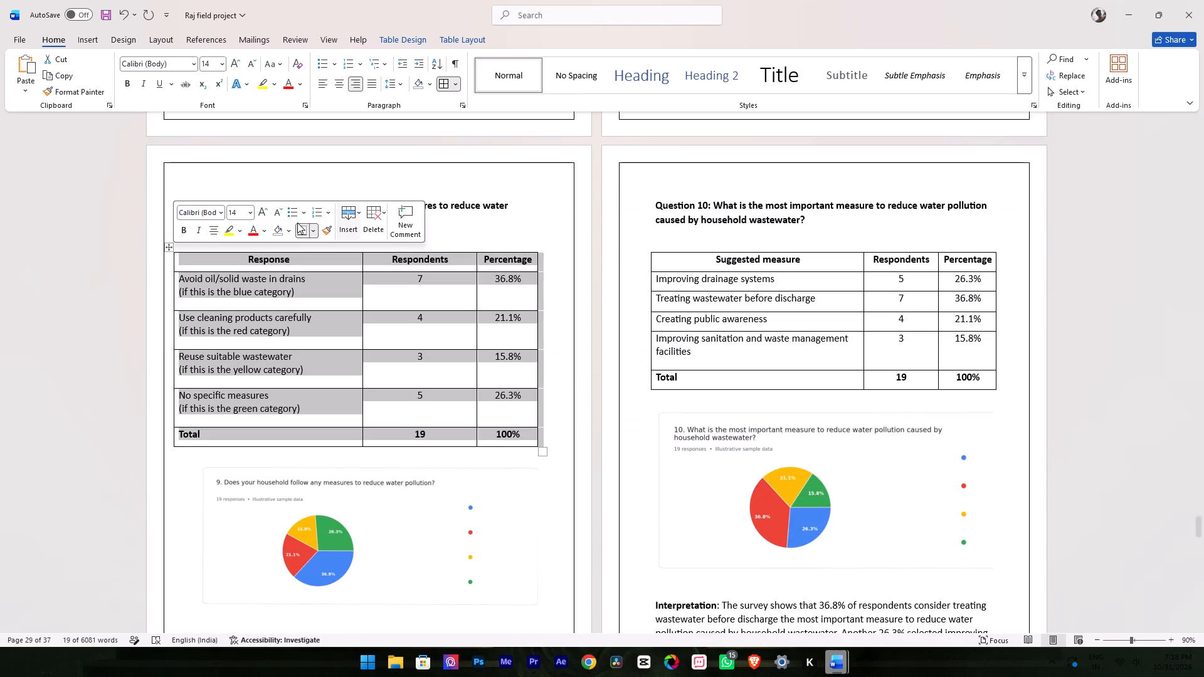
left_click(312, 231)
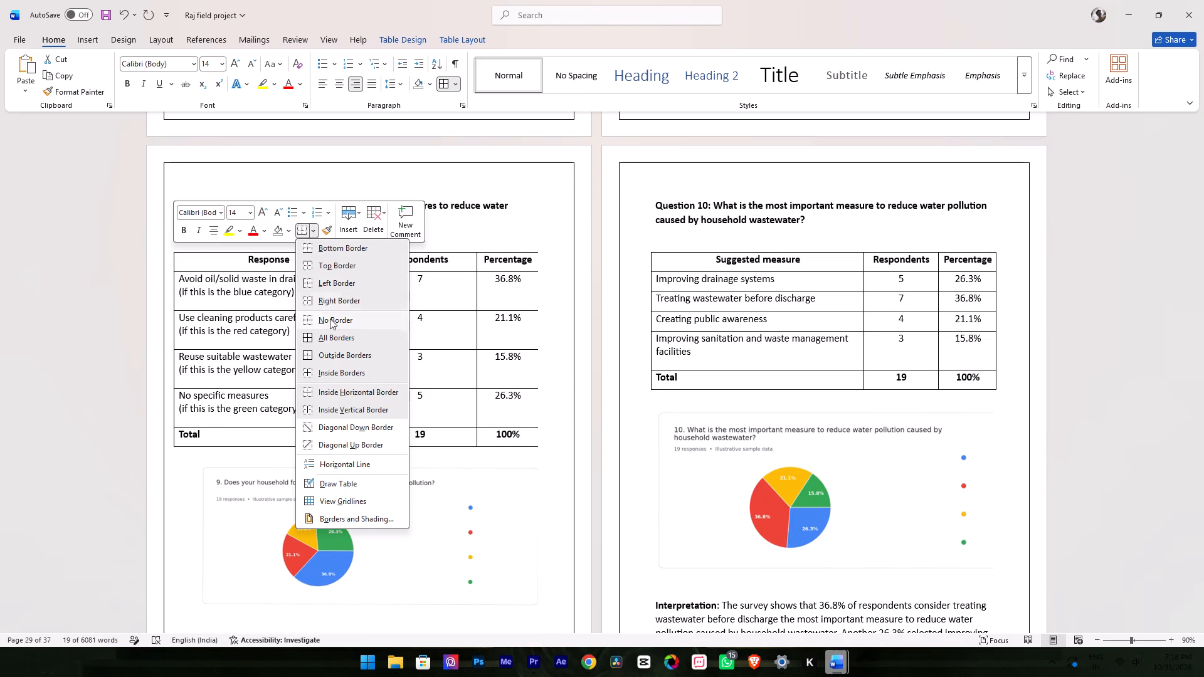
left_click(328, 337)
left_click(315, 231)
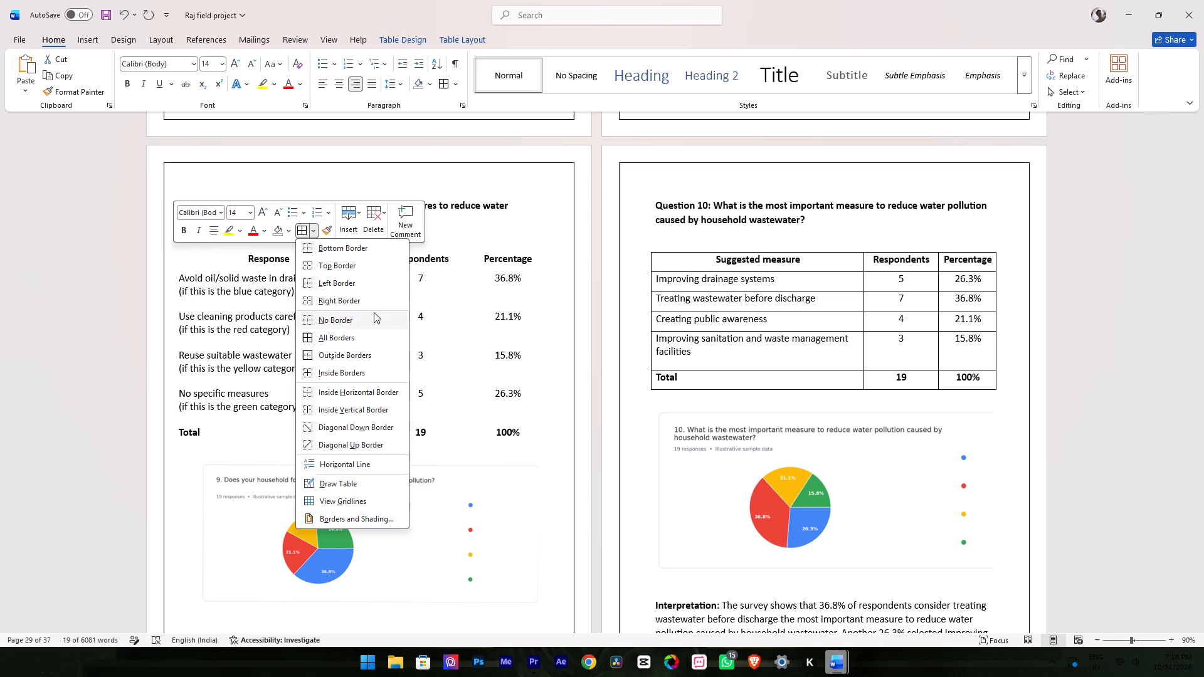
left_click(357, 333)
Reapply All Borders to the whole Question 10 suggested measure table and deselect it.
left_click_drag(1000, 380, 732, 327)
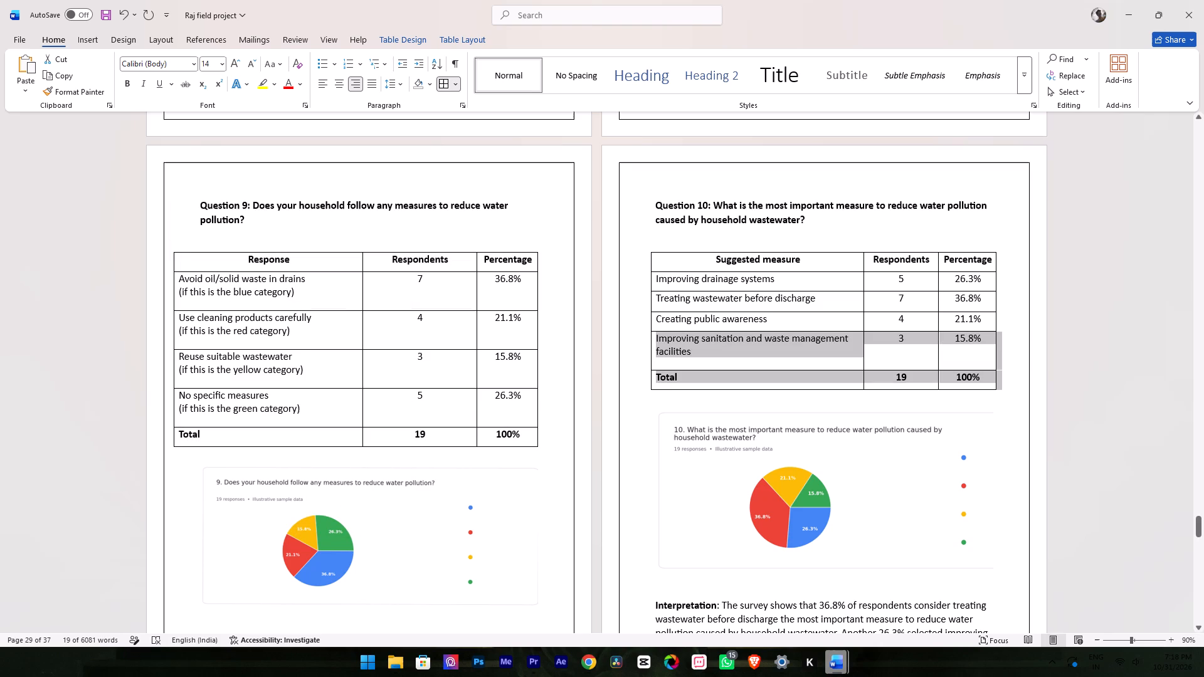
left_click_drag(732, 327, 674, 260)
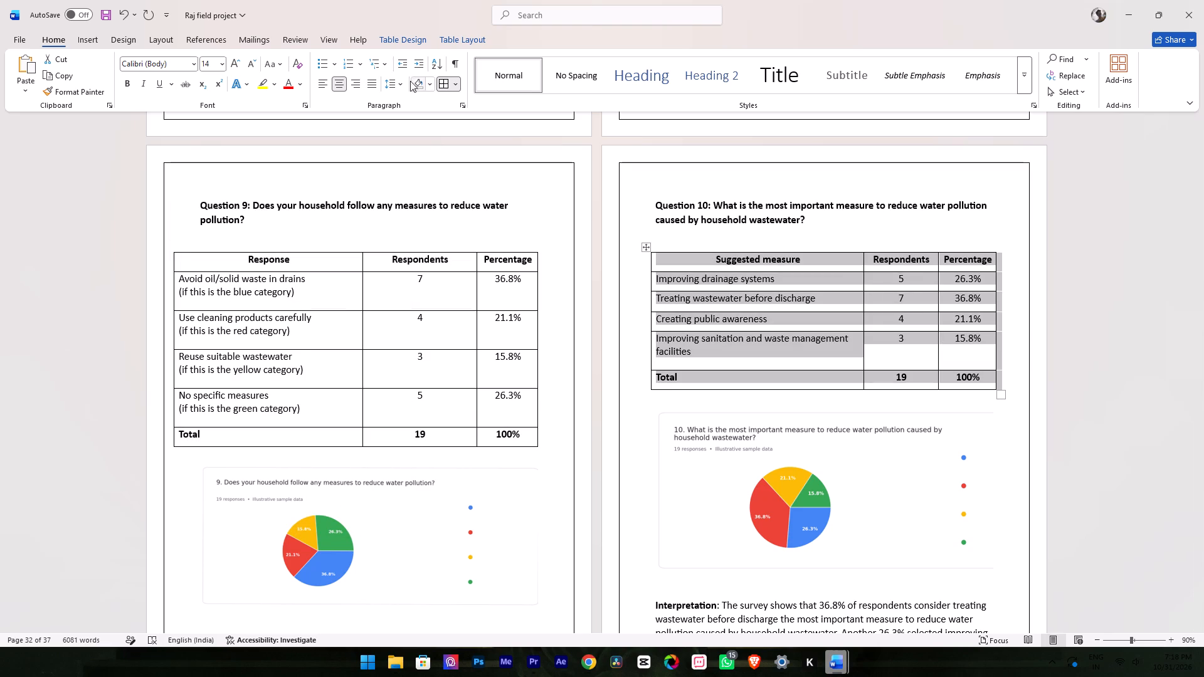
left_click(455, 86)
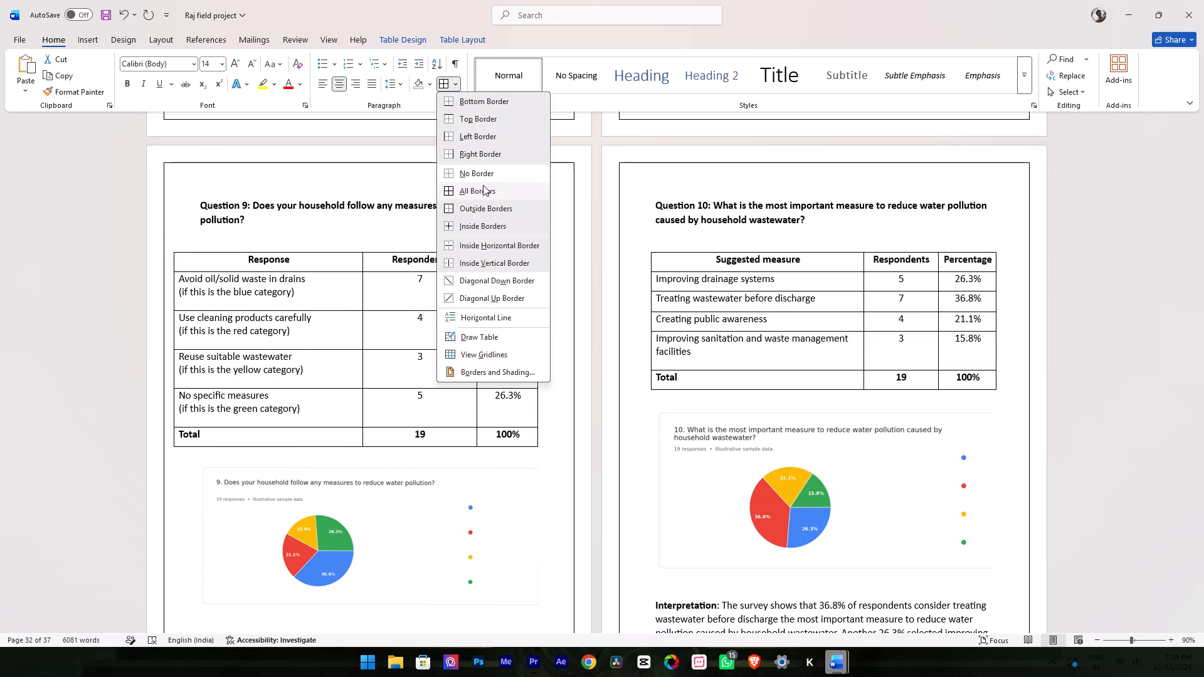
left_click(483, 189)
left_click(457, 81)
left_click(480, 190)
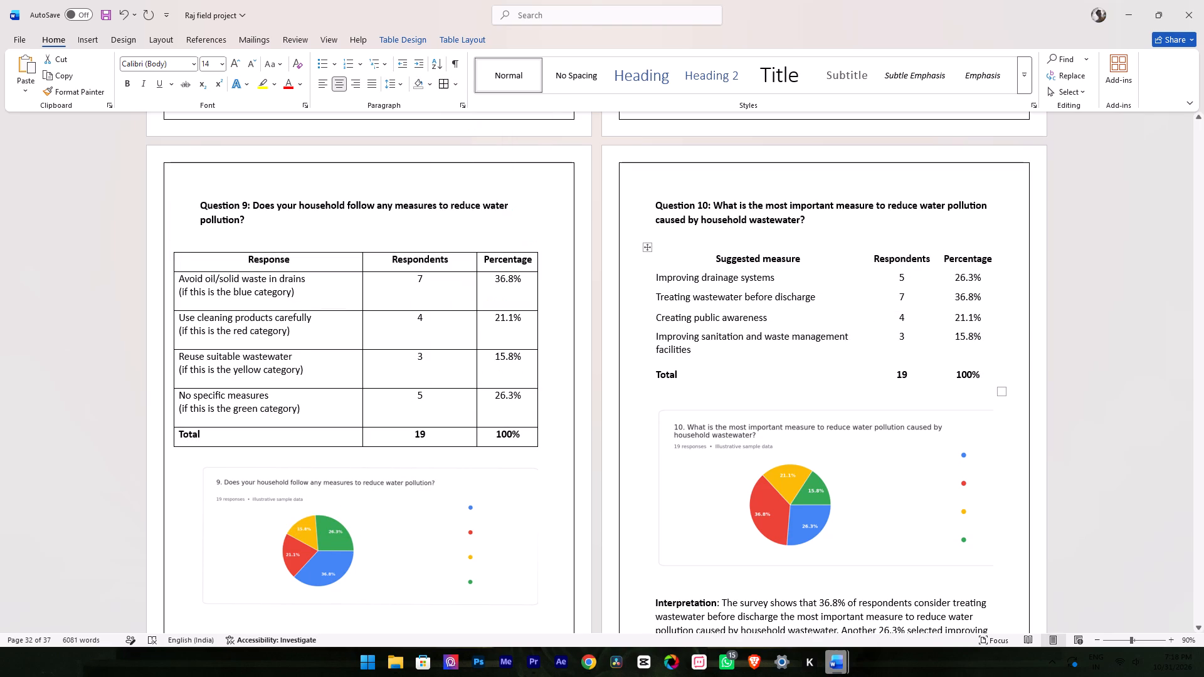
left_click(1008, 352)
Review the pages from the Question 9 and 10 tables through the Conclusion for consistent borders and layout.
scroll(652, 337, "down", 6)
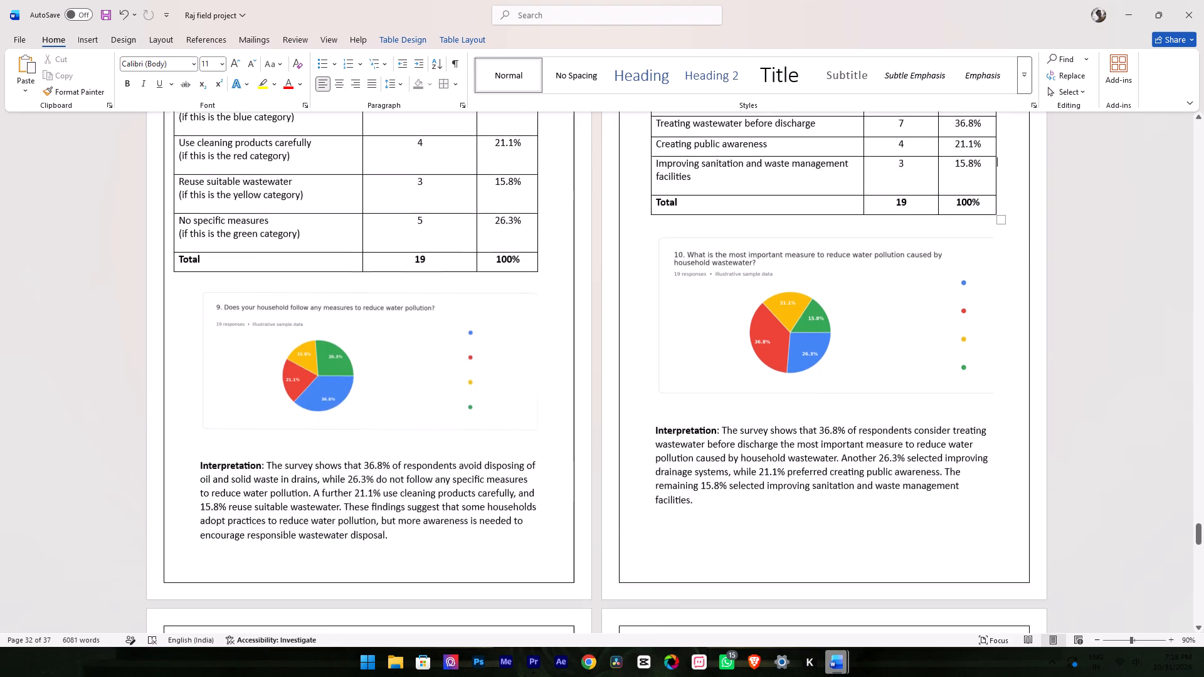
scroll(652, 332, "down", 19)
scroll(650, 328, "up", 8)
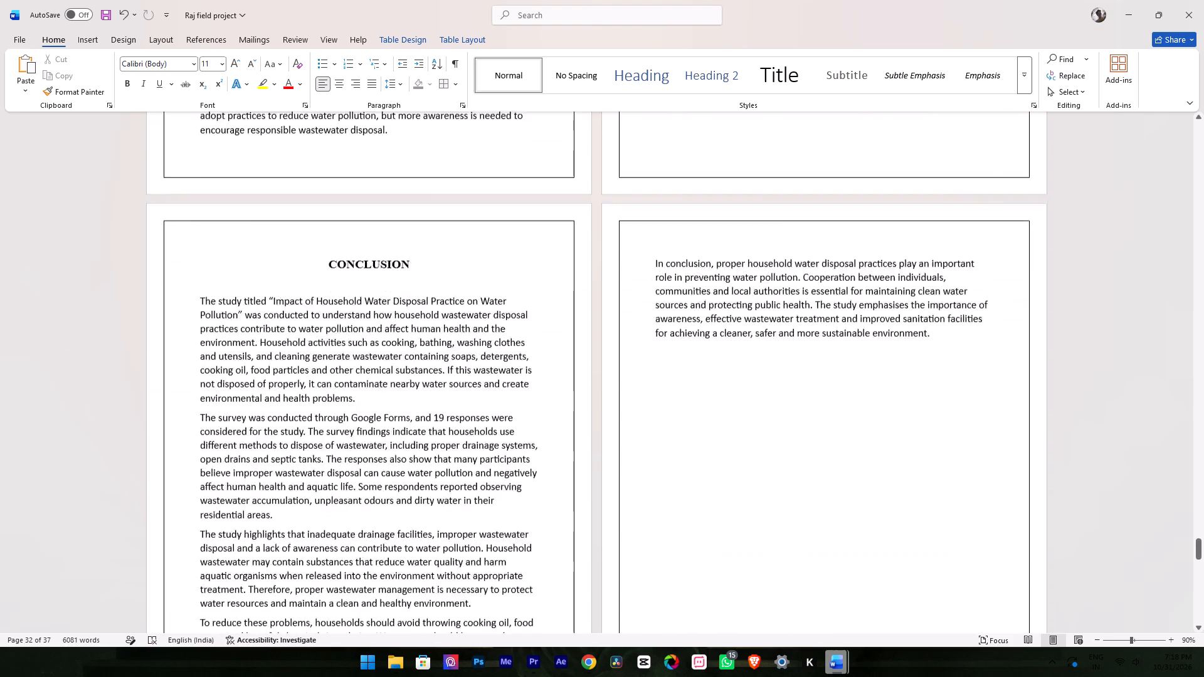
scroll(653, 322, "up", 16)
scroll(656, 318, "down", 3)
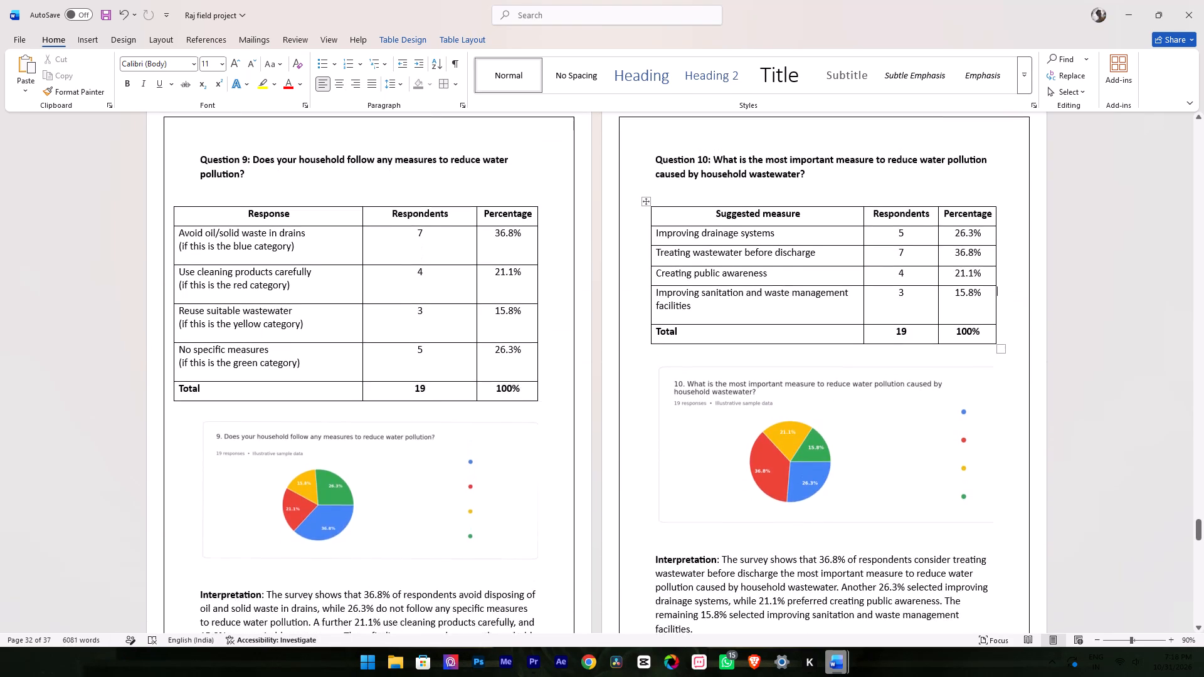
Toggle the All Borders setting for the whole Question 9 response table on household measures to reduce water pollution, and deselect the table.
scroll(765, 303, "up", 5)
scroll(512, 333, "down", 4)
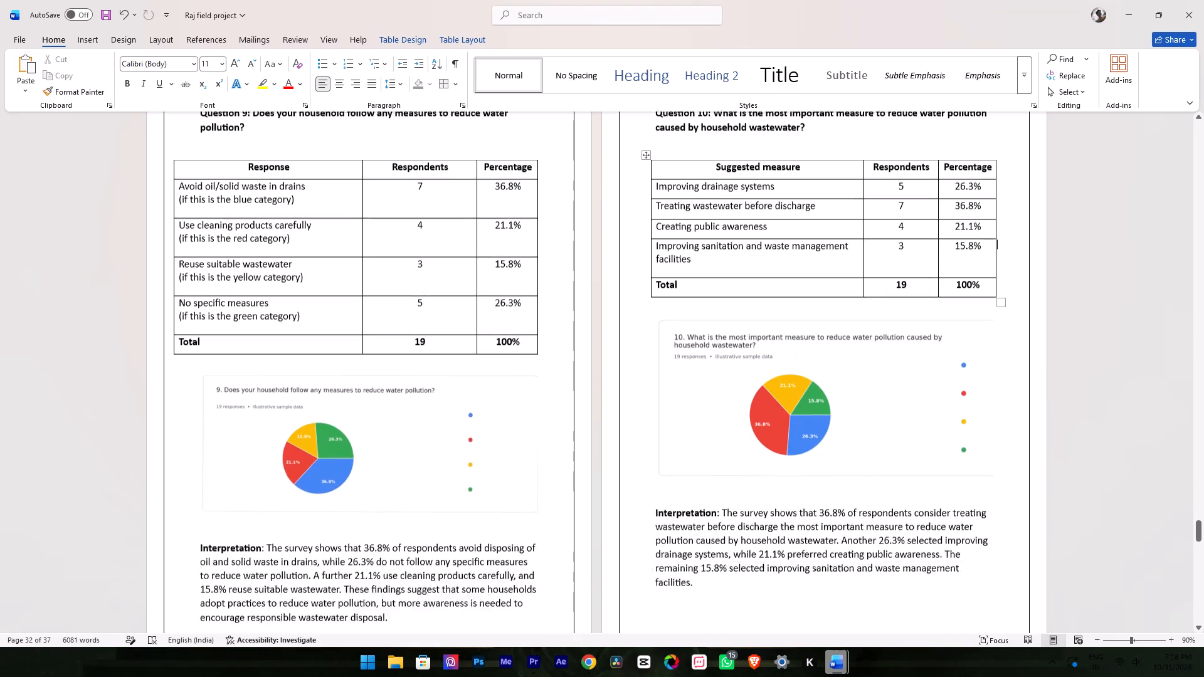
scroll(518, 359, "down", 2)
scroll(560, 297, "down", 4)
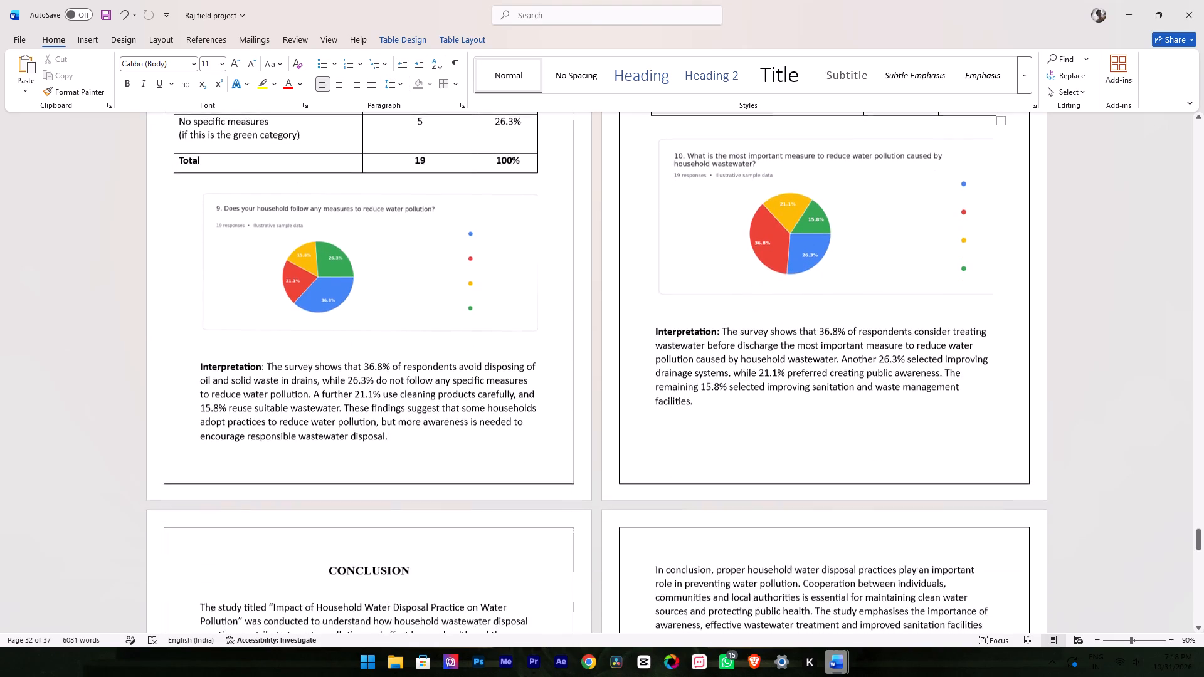
scroll(560, 297, "up", 8)
left_click_drag(554, 405, 546, 403)
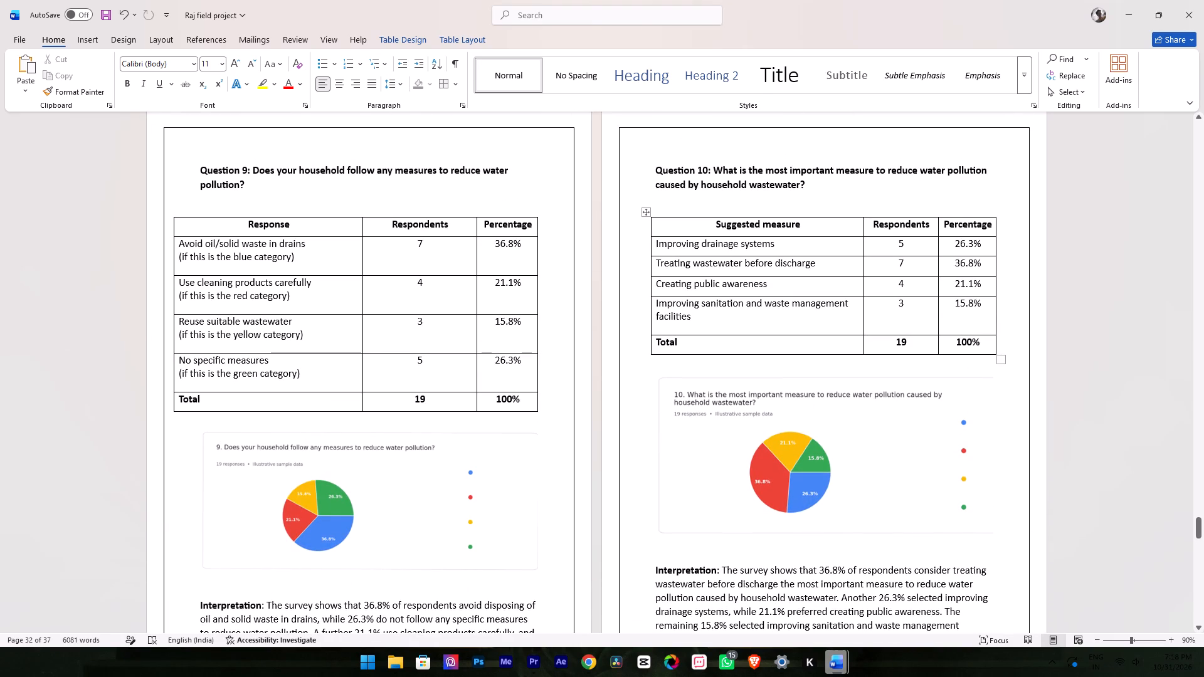
left_click_drag(546, 403, 203, 225)
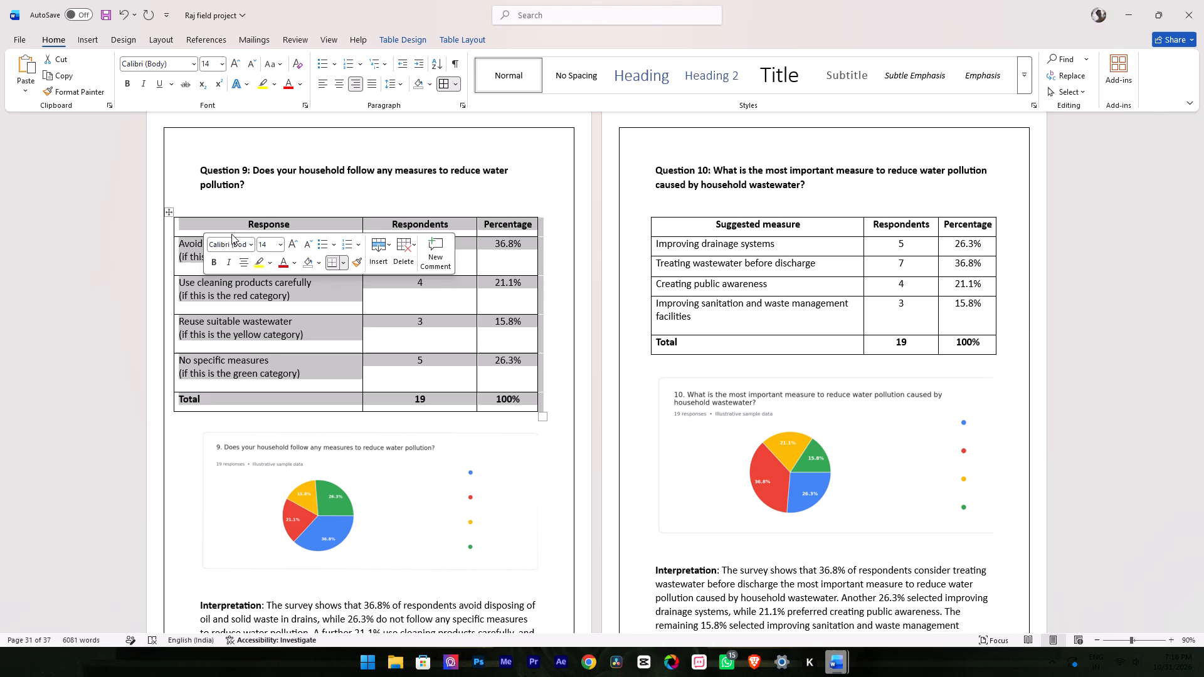
left_click(342, 262)
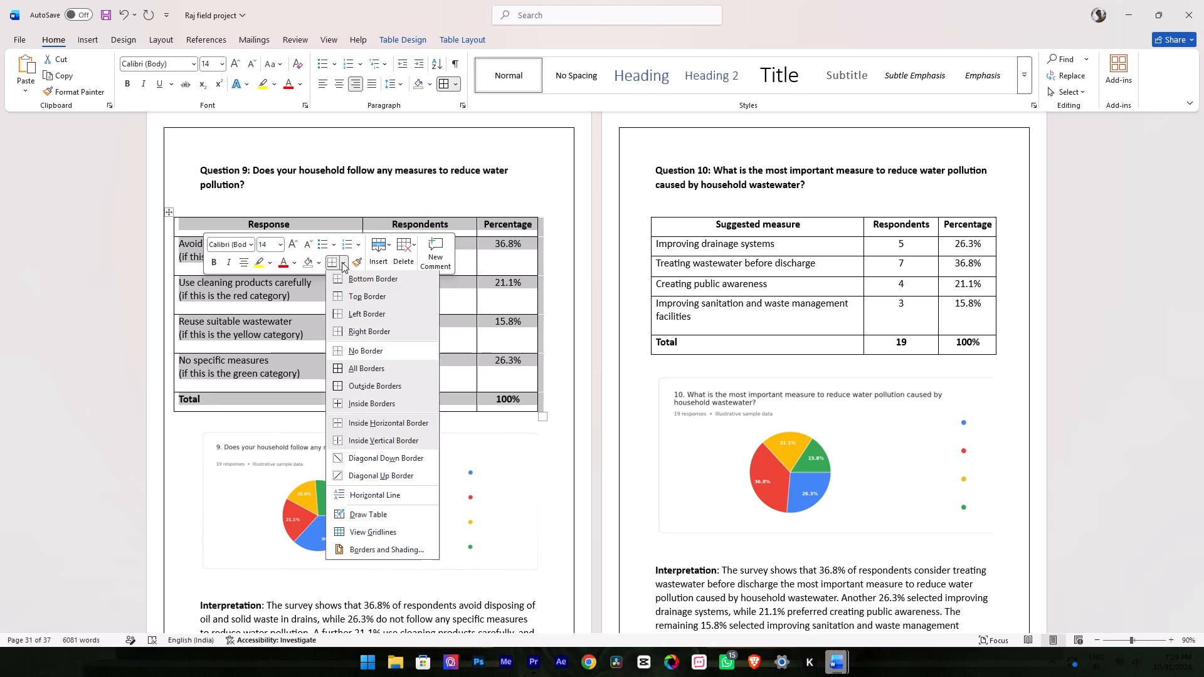
left_click(354, 369)
left_click(563, 332)
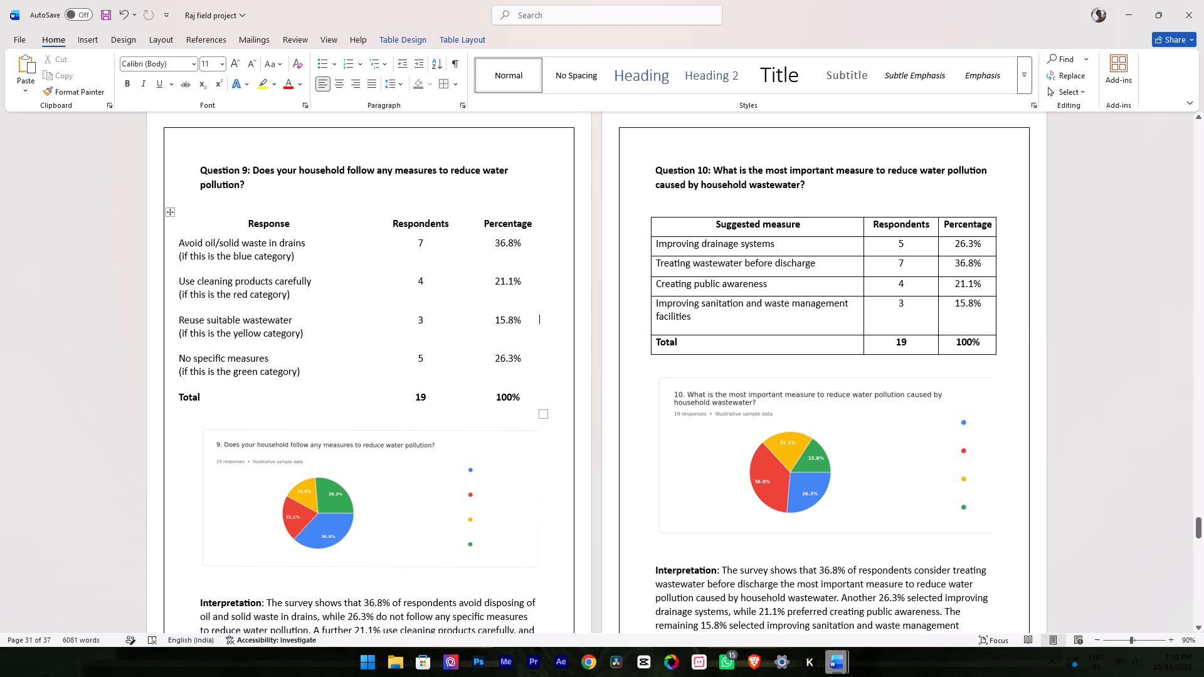
left_click(182, 451)
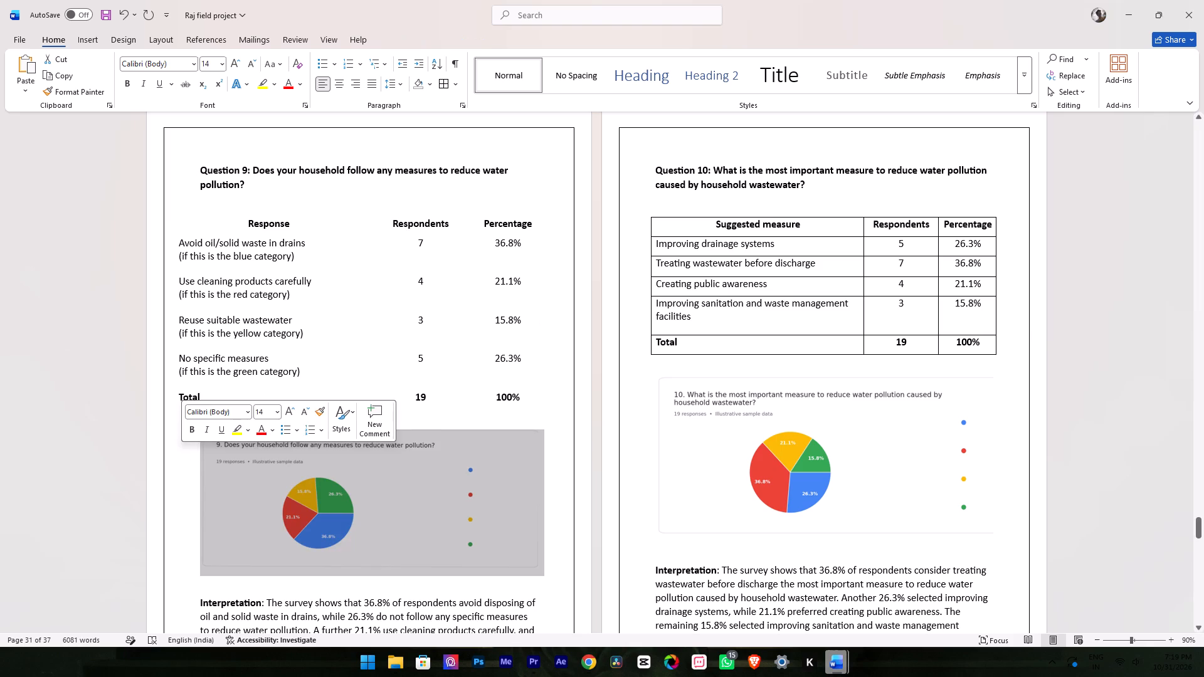
left_click(174, 504)
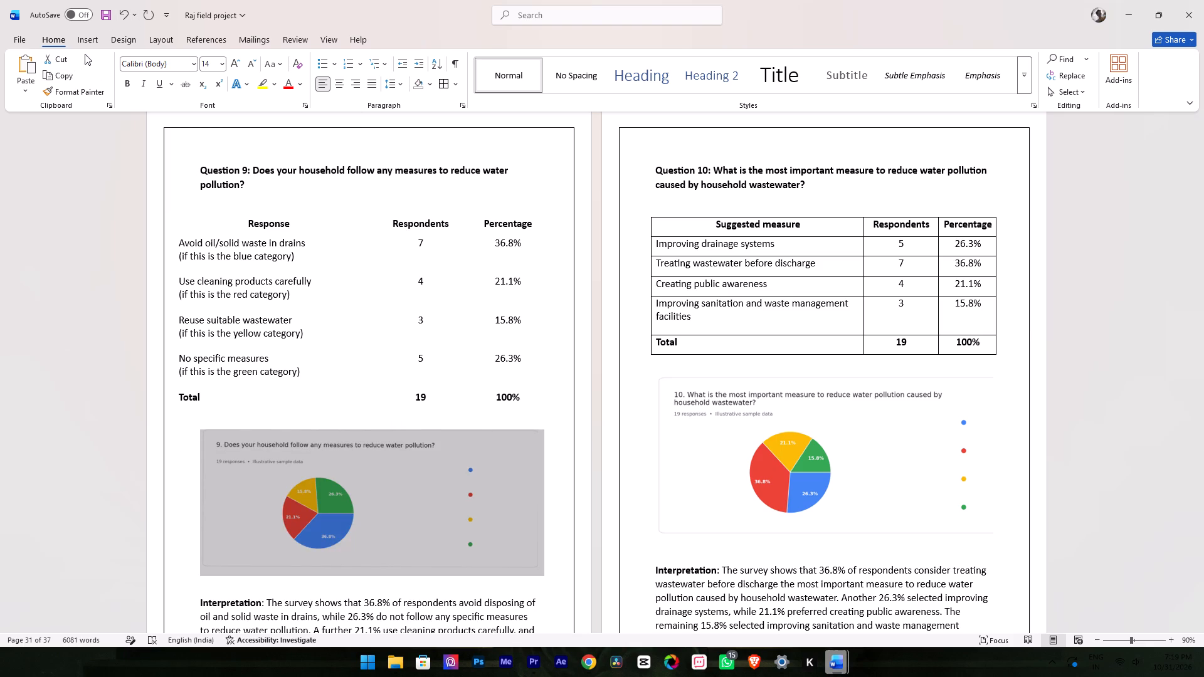
Save the field project report.
key("ctrl+s")
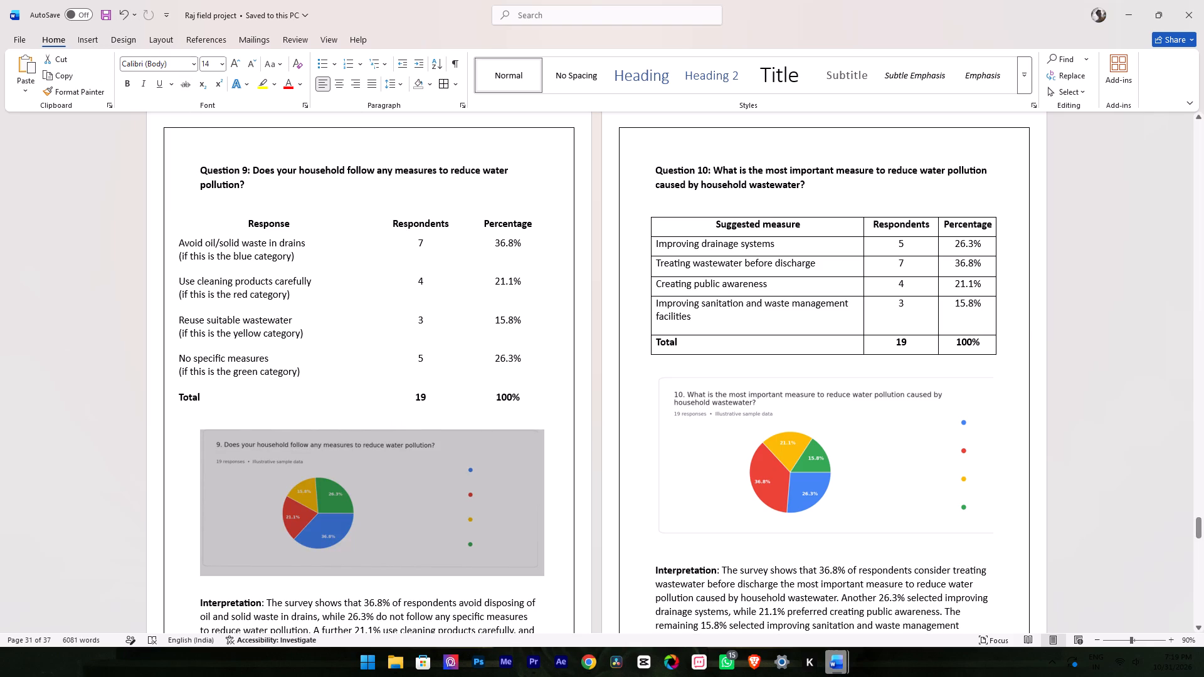
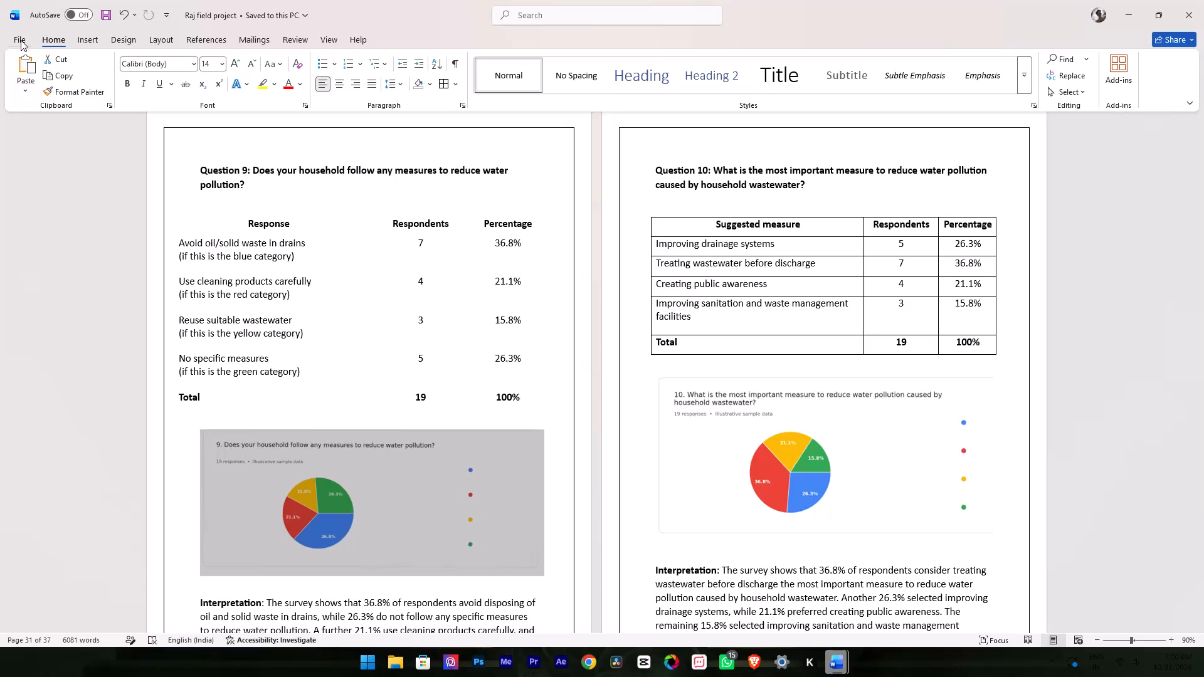
Export the field project report as a PDF to the Downloads folder, with standard optimization and opening after publishing.
left_click(21, 40)
left_click(34, 306)
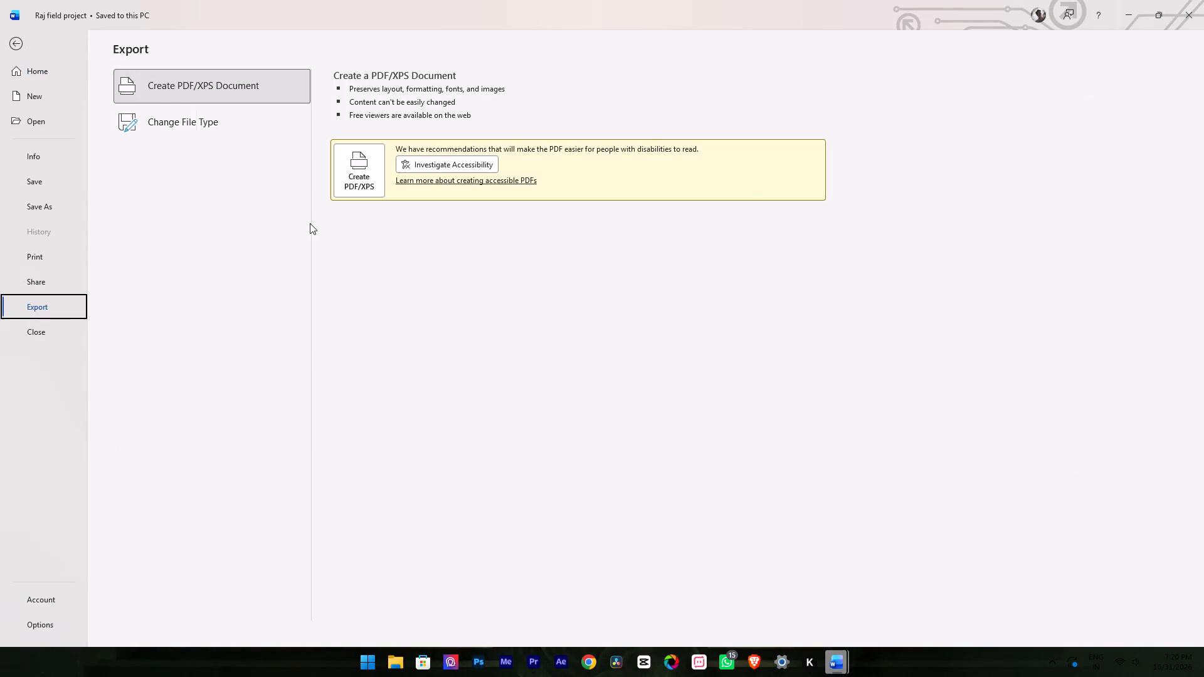
left_click(380, 173)
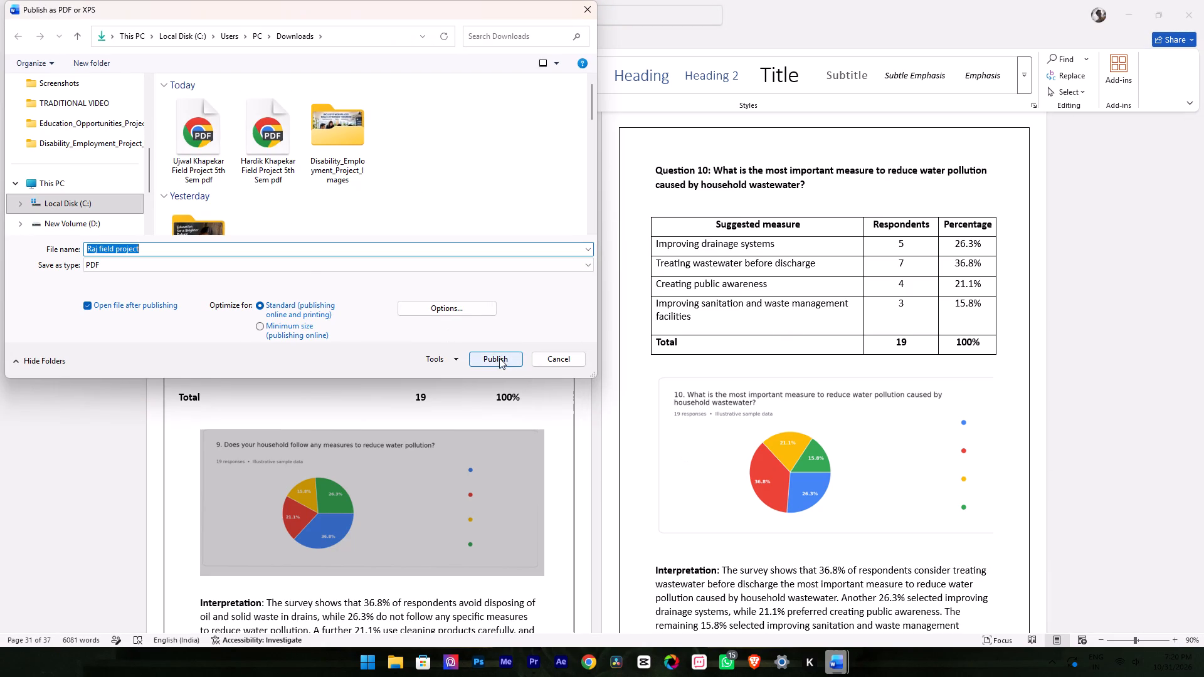
left_click(499, 357)
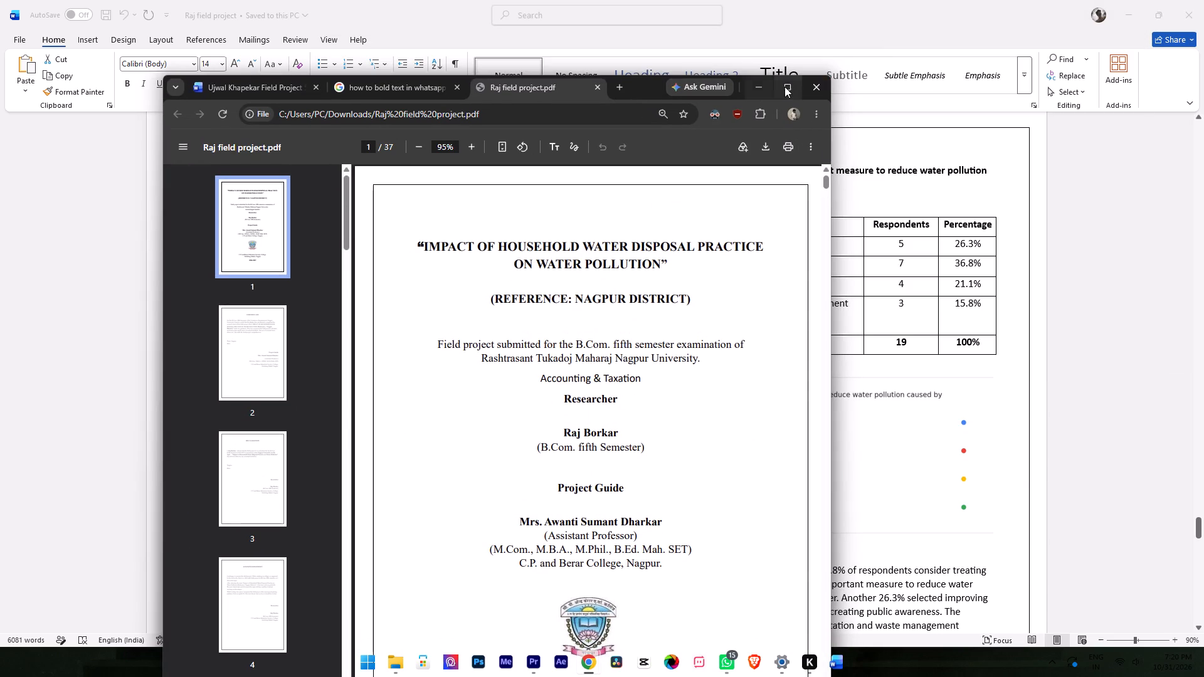
Skim the exported PDF in the maximized Chrome window from the cover page through the closing pages to check its layout.
left_click(784, 87)
scroll(781, 330, "up", 5)
scroll(781, 329, "down", 20)
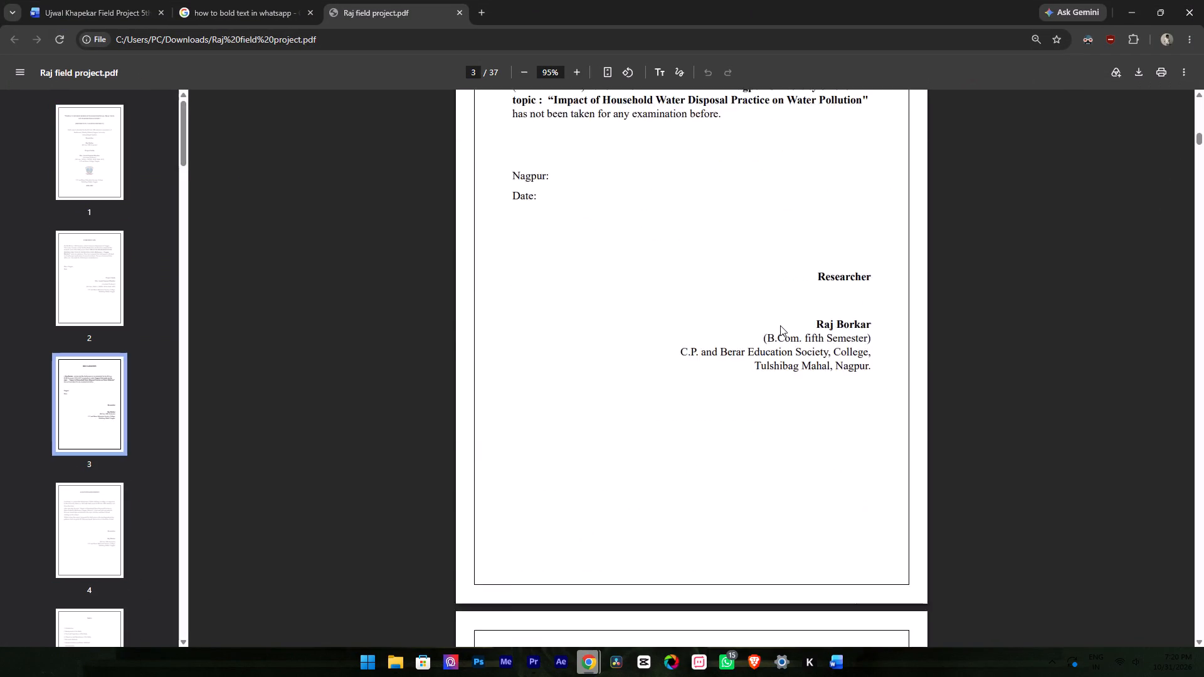
scroll(780, 325, "down", 20)
scroll(780, 325, "down", 20)
scroll(780, 325, "down", 5)
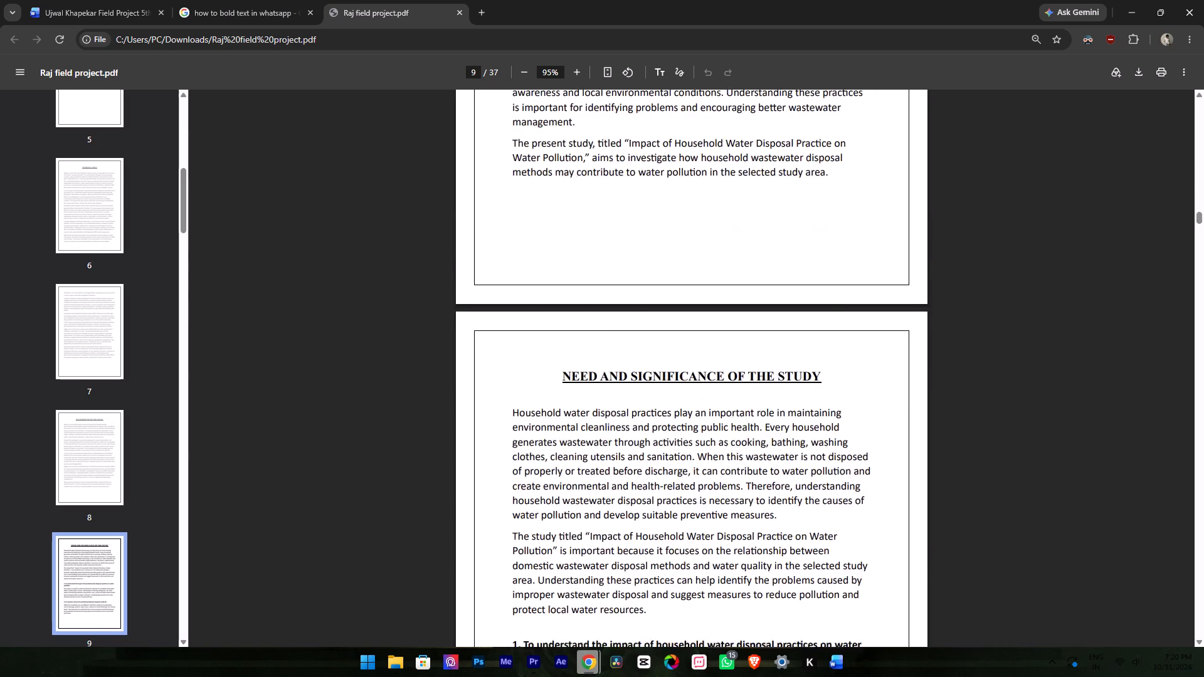
scroll(778, 318, "down", 11)
middle_click(778, 317)
scroll(778, 317, "down", 1)
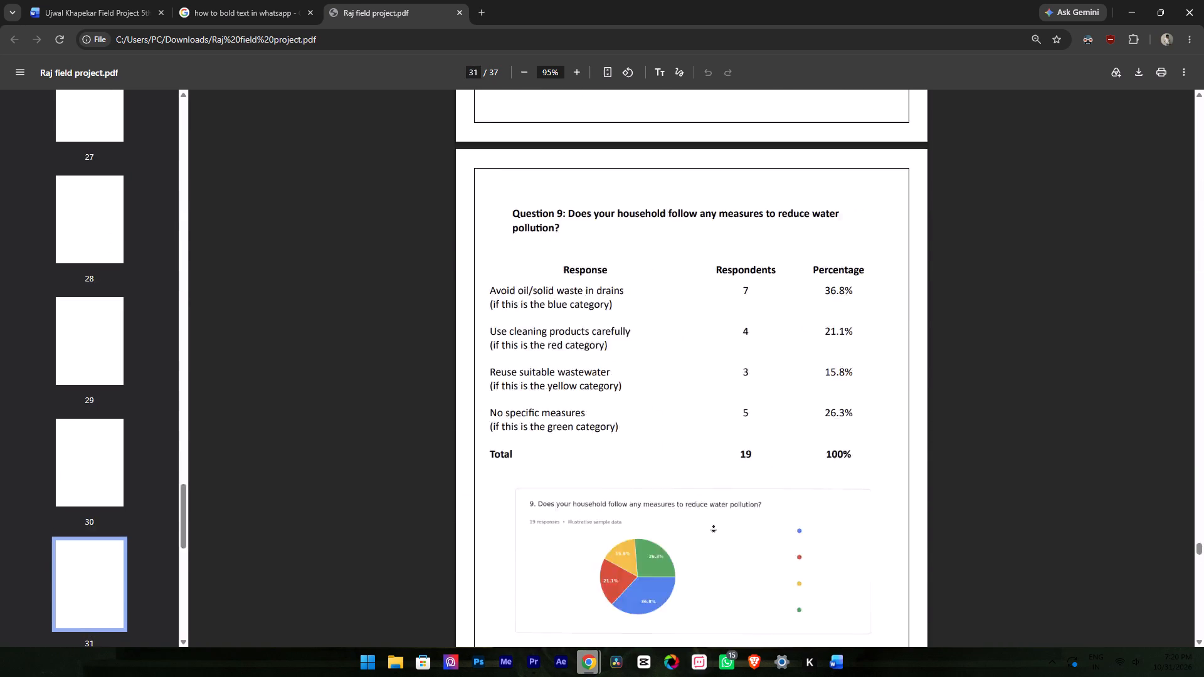
middle_click(712, 461)
scroll(708, 439, "up", 12)
left_click(869, 375)
Compare the table borders and chart placement on the Question 6 to Question 9 pages of the exported PDF.
scroll(871, 378, "up", 4)
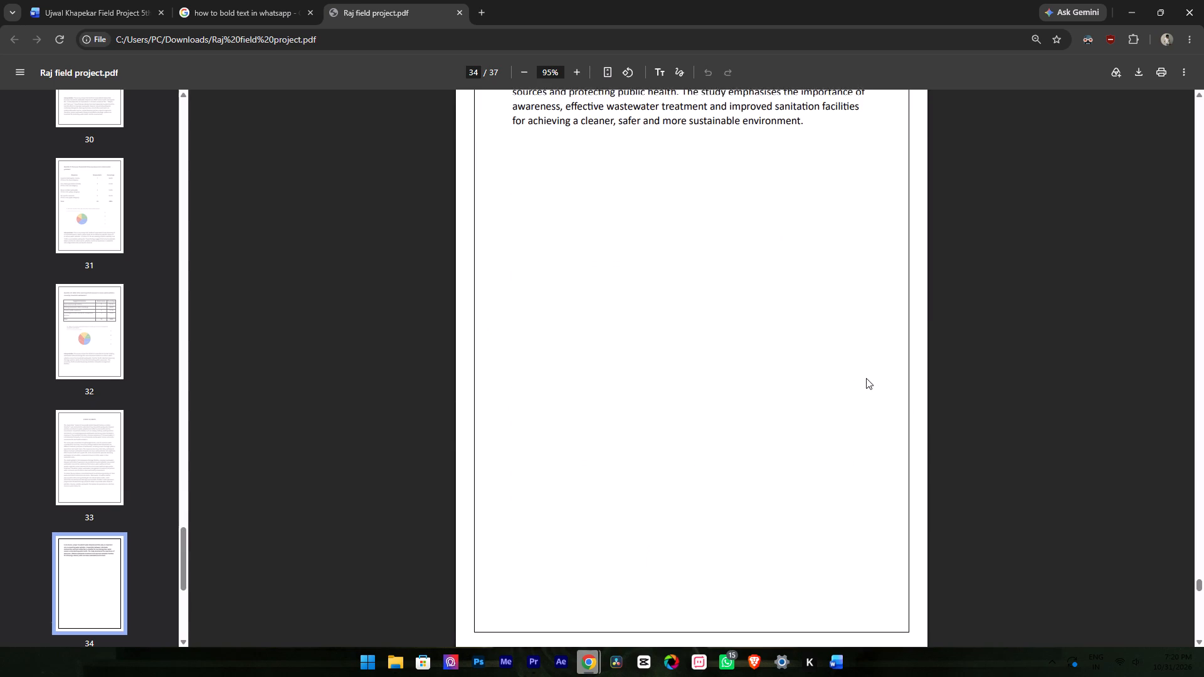
scroll(866, 378, "up", 20)
scroll(848, 367, "up", 6)
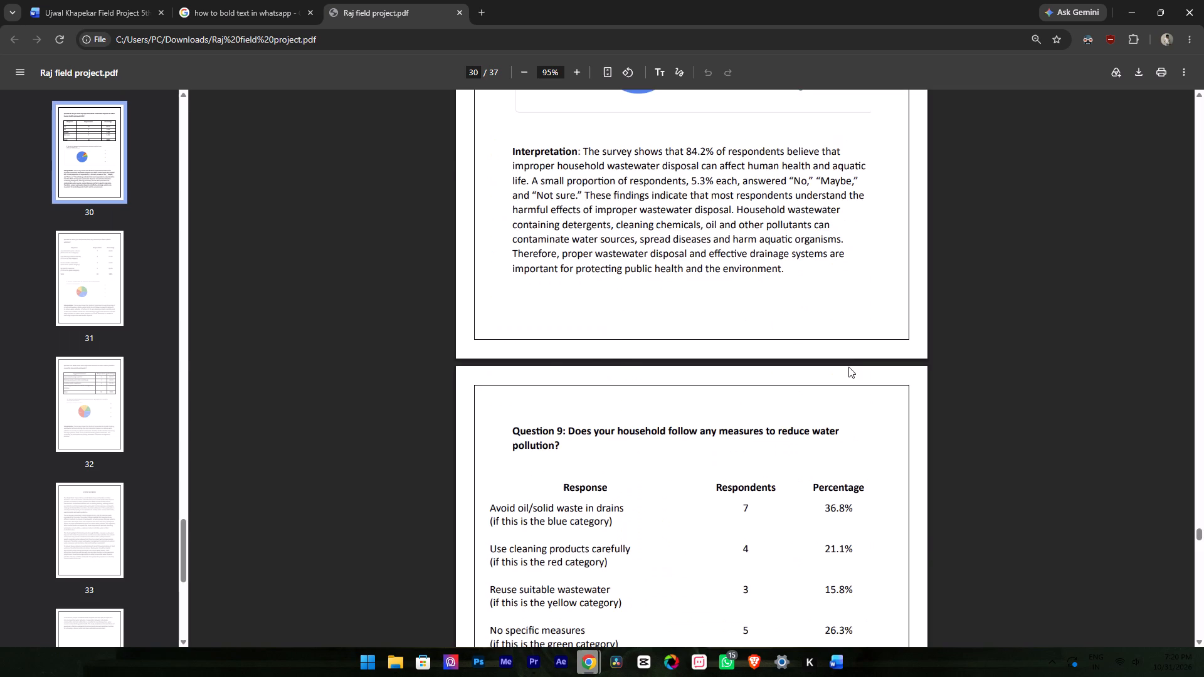
scroll(848, 367, "up", 9)
scroll(848, 367, "down", 3)
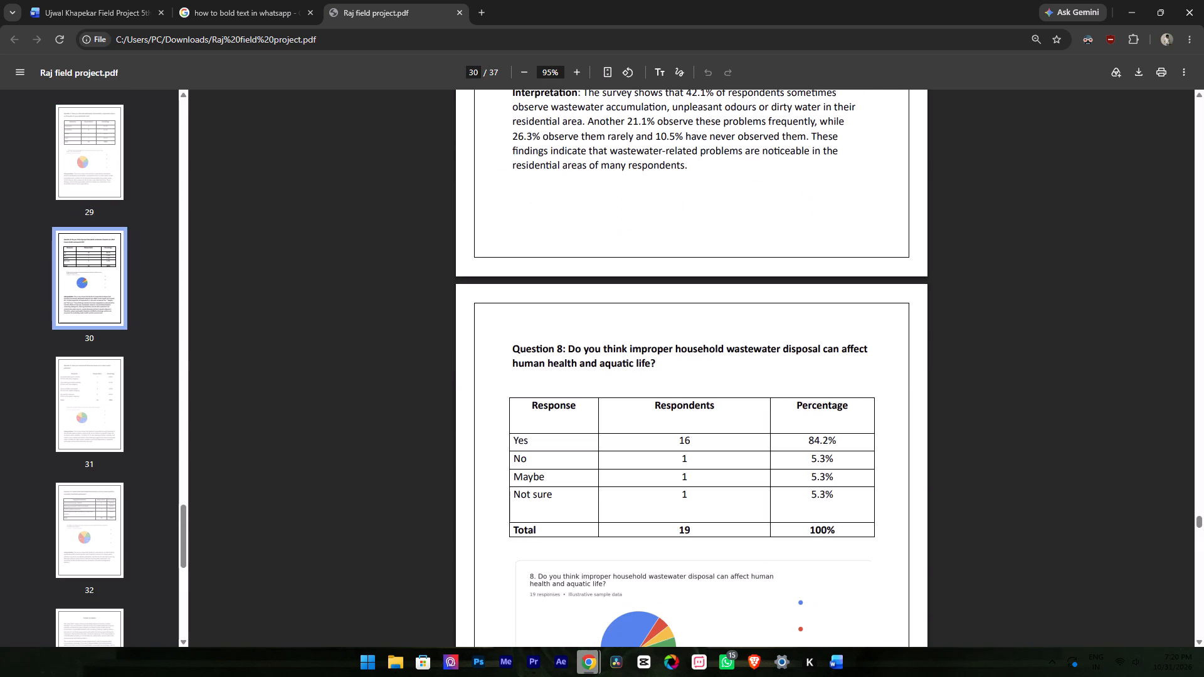
scroll(641, 373, "down", 17)
scroll(643, 371, "up", 6)
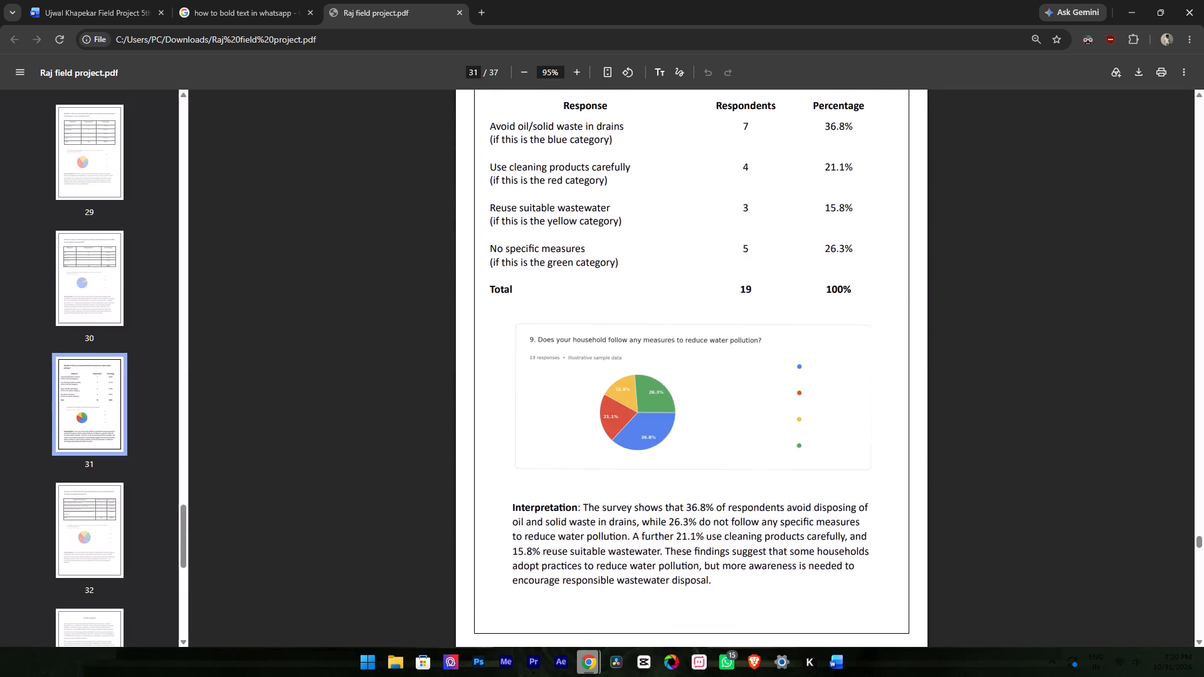
scroll(643, 371, "up", 3)
scroll(643, 370, "down", 6)
scroll(649, 365, "up", 10)
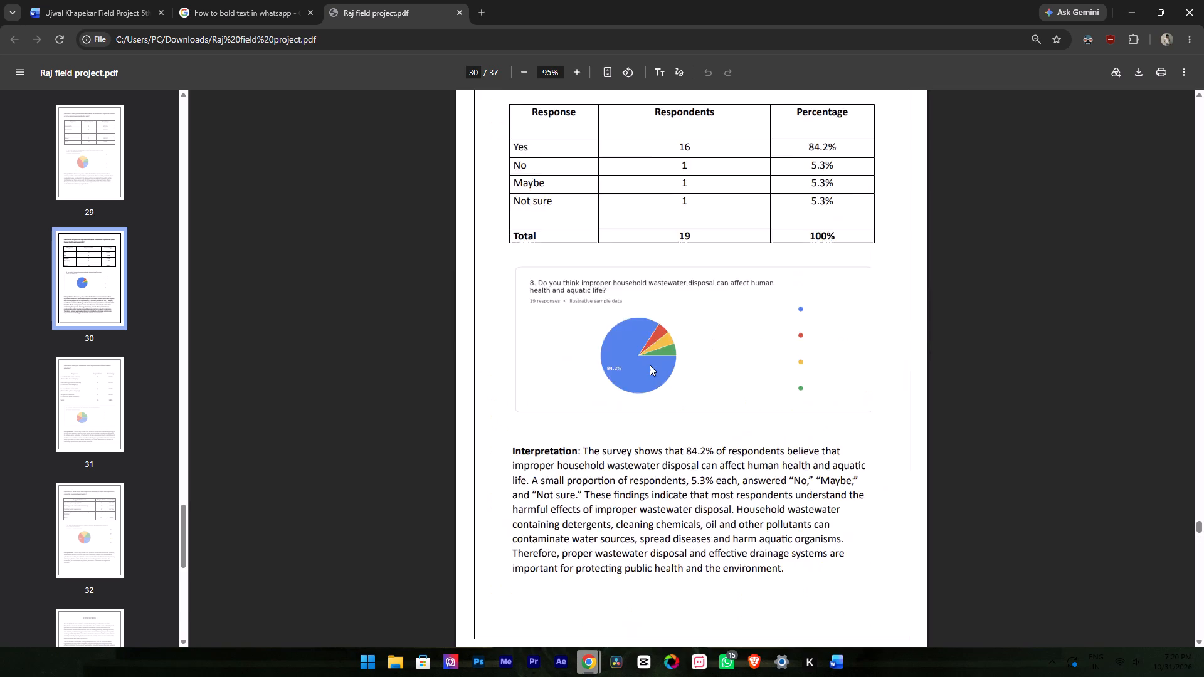
scroll(650, 365, "up", 13)
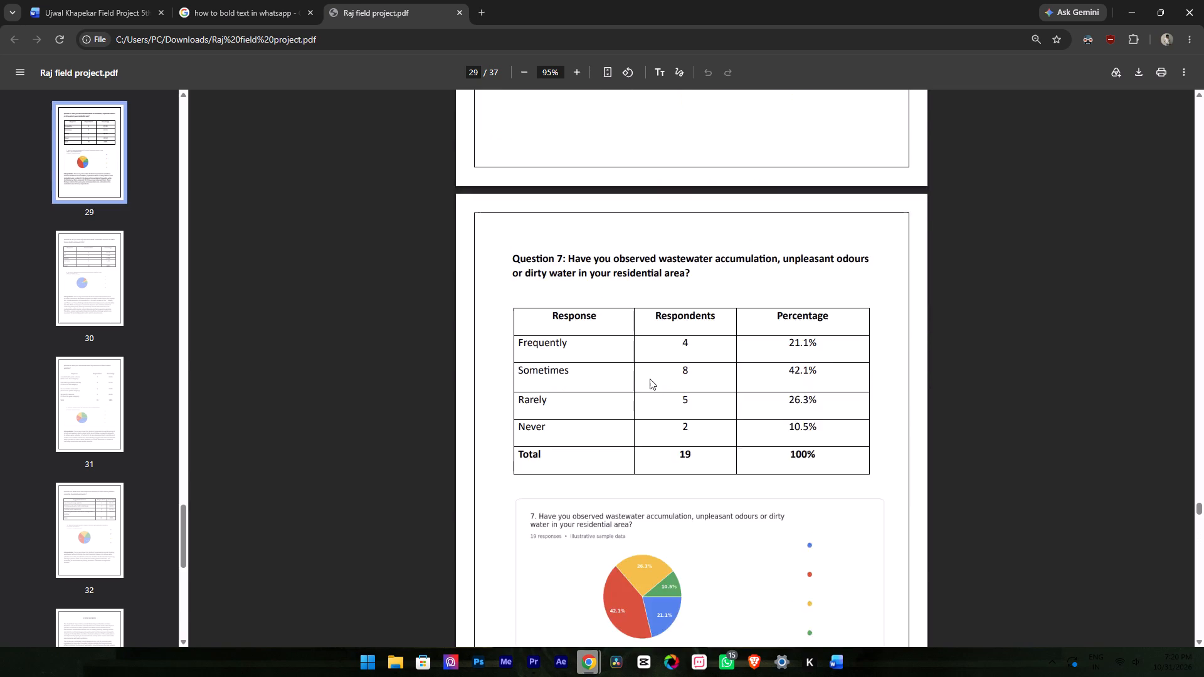
scroll(650, 379, "up", 5)
scroll(712, 448, "down", 3)
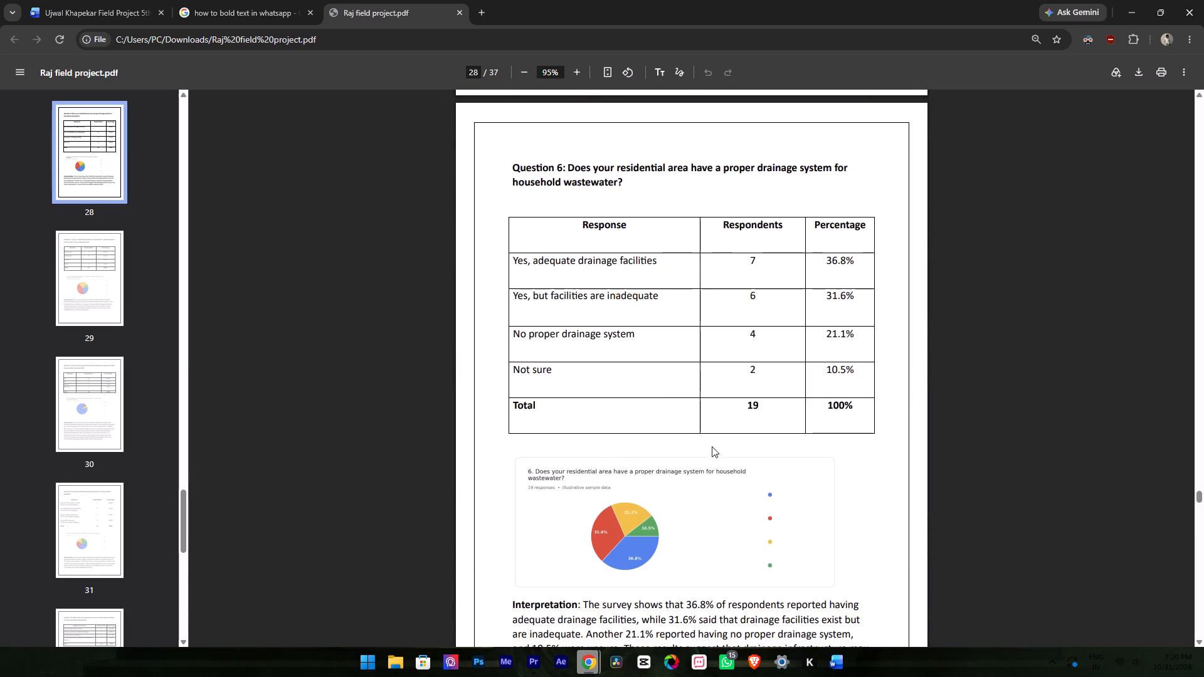
scroll(712, 446, "down", 2)
scroll(694, 374, "up", 5)
scroll(605, 464, "down", 3)
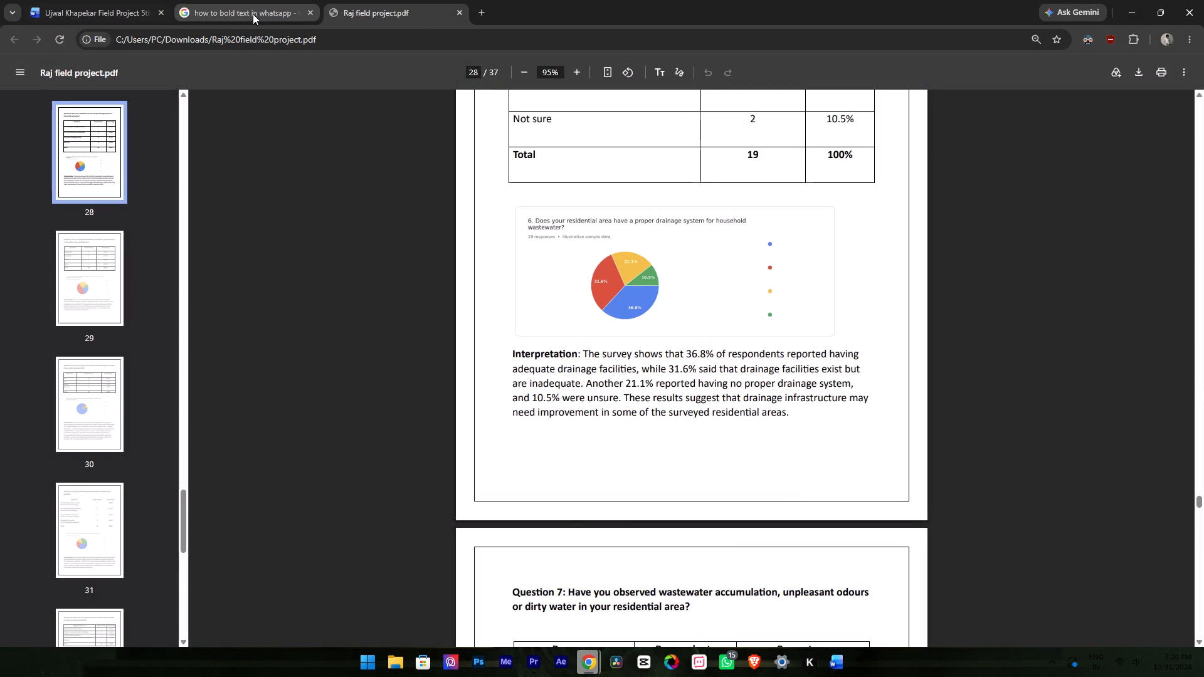
Switch back to Word and apply All Borders to the whole Question 9 response table, leaving it deselected.
left_click_drag(515, 676, 551, 659)
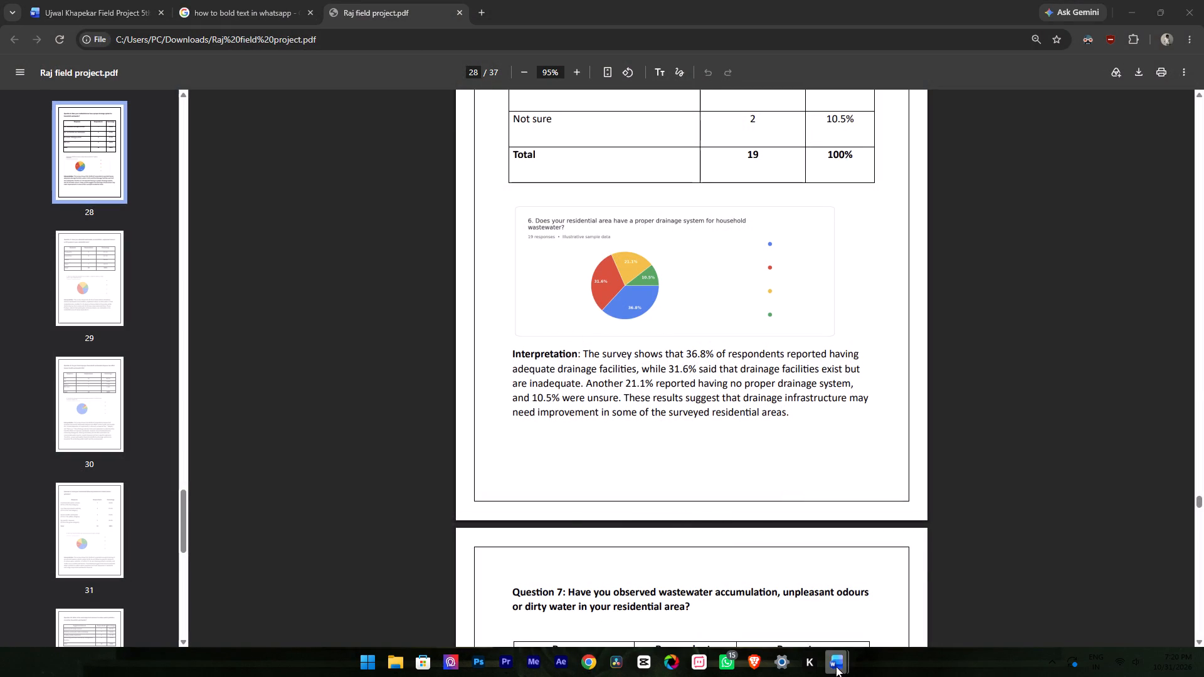
left_click(807, 614)
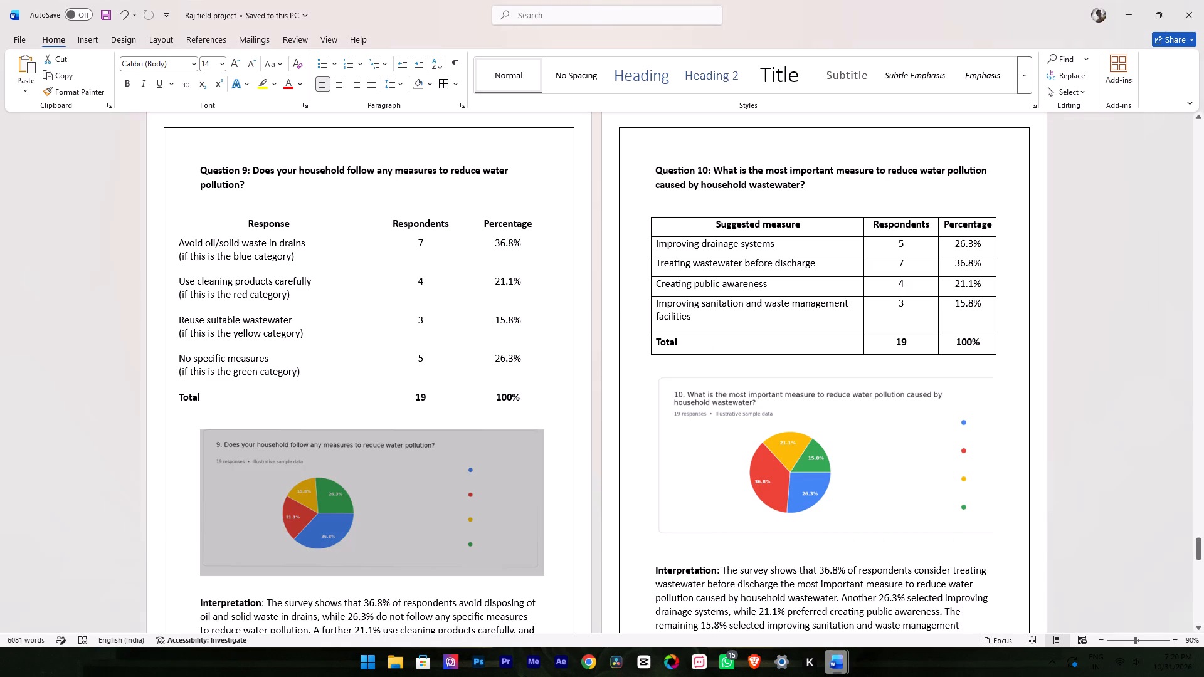
left_click(648, 413)
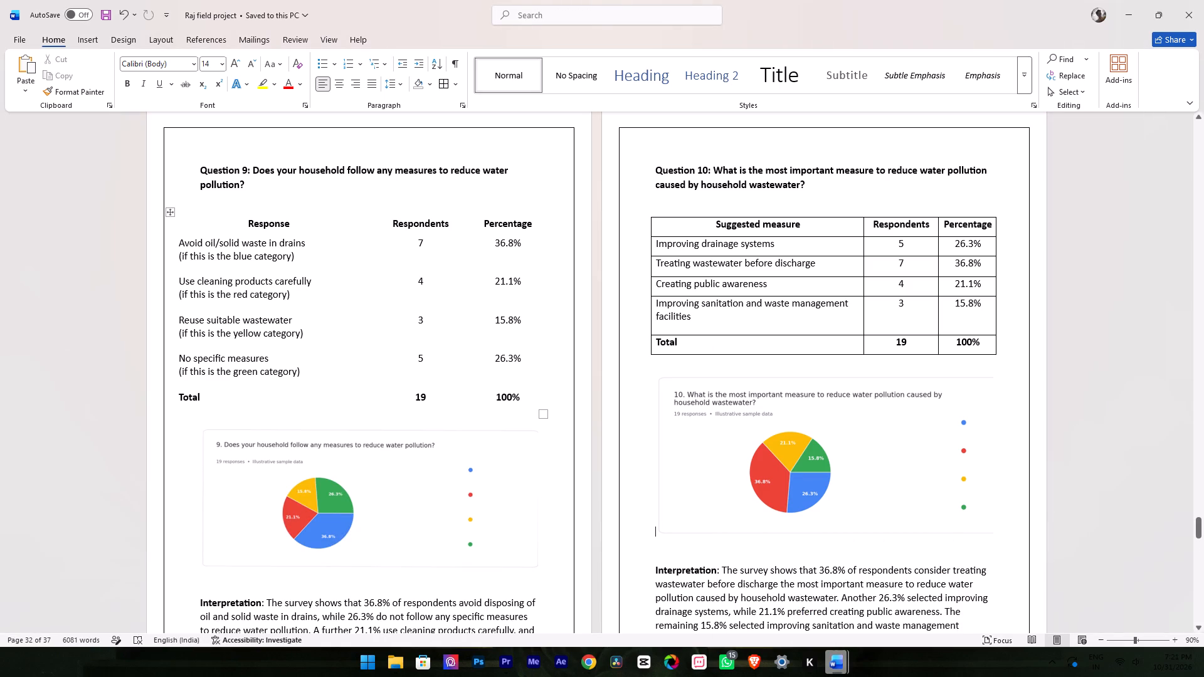
left_click_drag(529, 395, 202, 241)
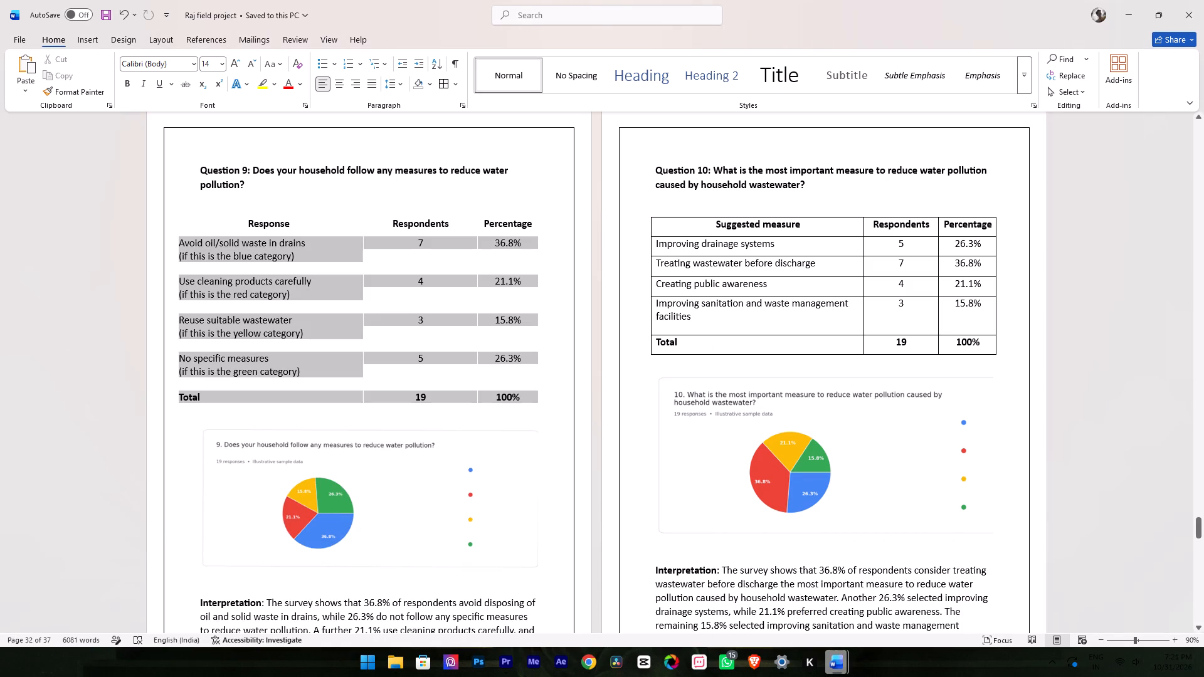
left_click_drag(202, 241, 193, 227)
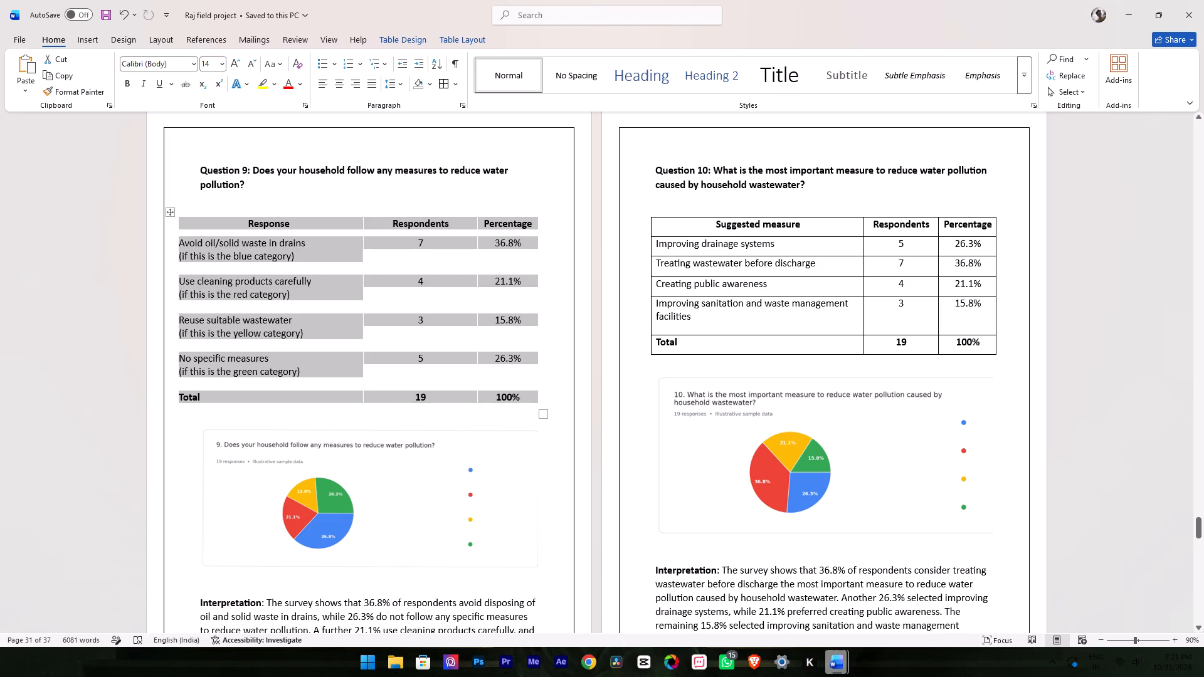
left_click(453, 88)
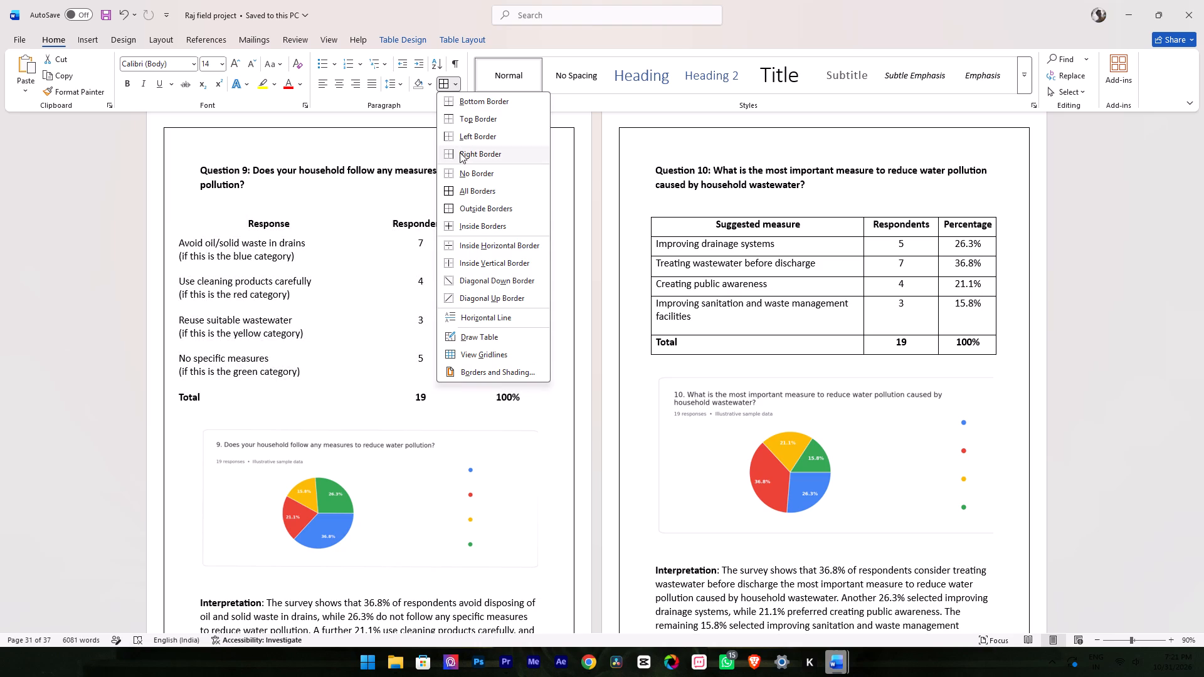
left_click(484, 192)
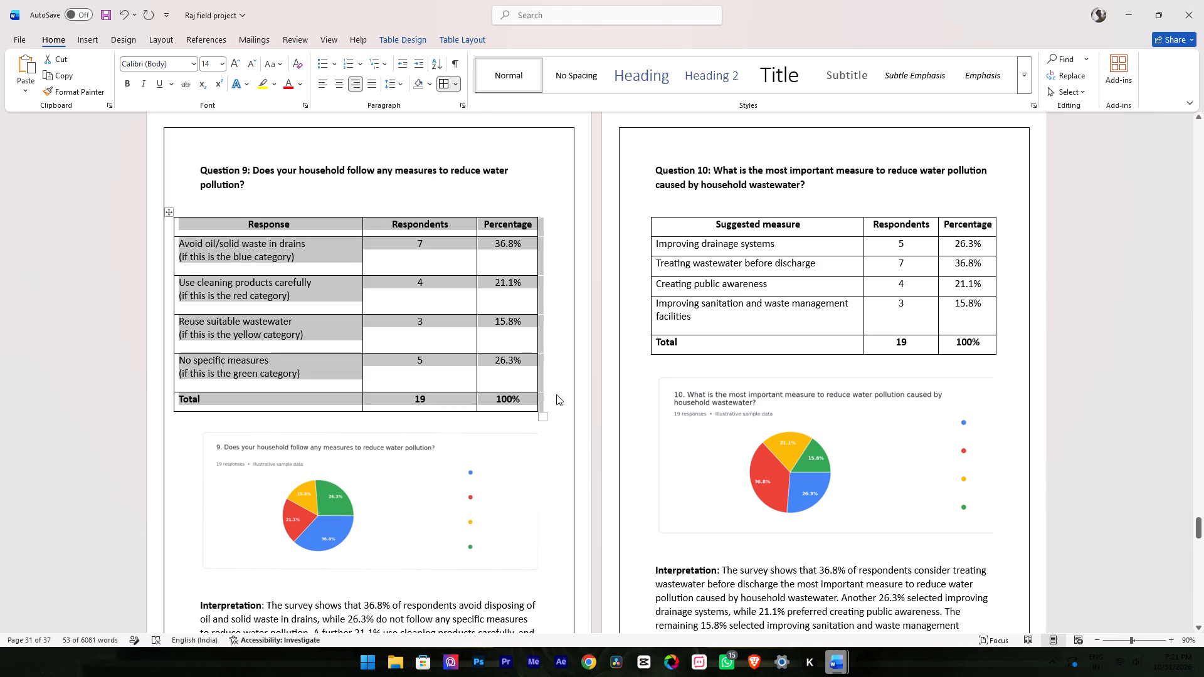
left_click(557, 384)
Centre the whole Question 9 response table horizontally on its page and deselect it.
left_click_drag(542, 404, 204, 246)
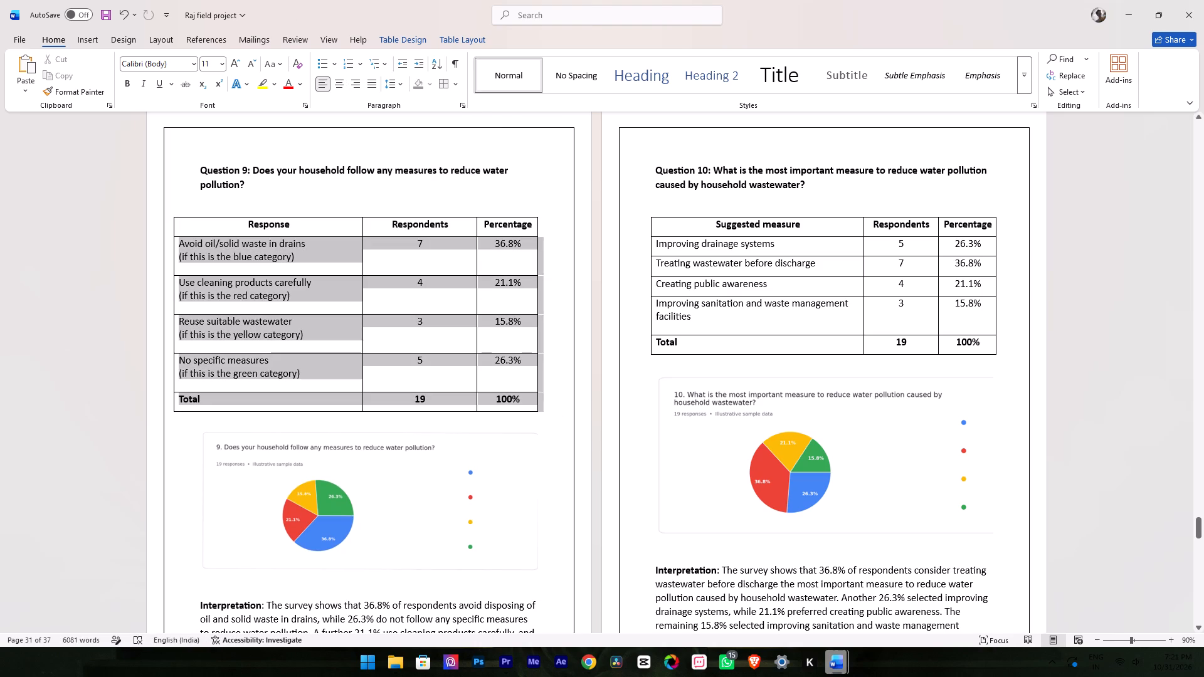
left_click_drag(204, 246, 185, 223)
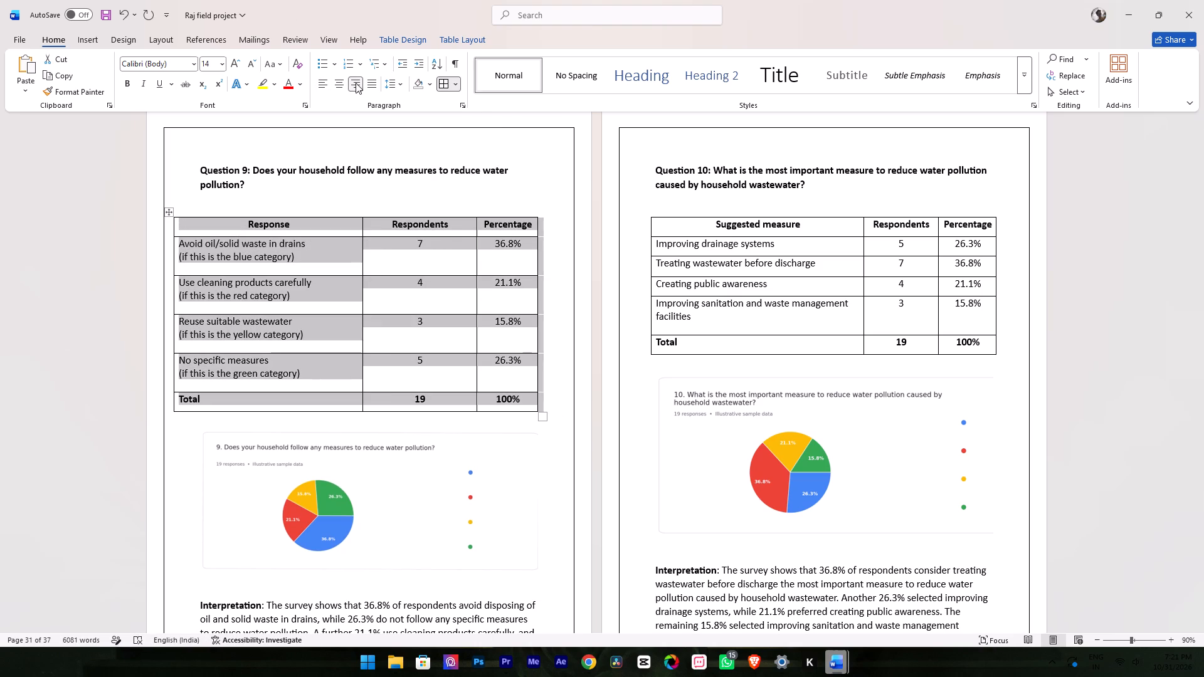
left_click(343, 85)
left_click(518, 204)
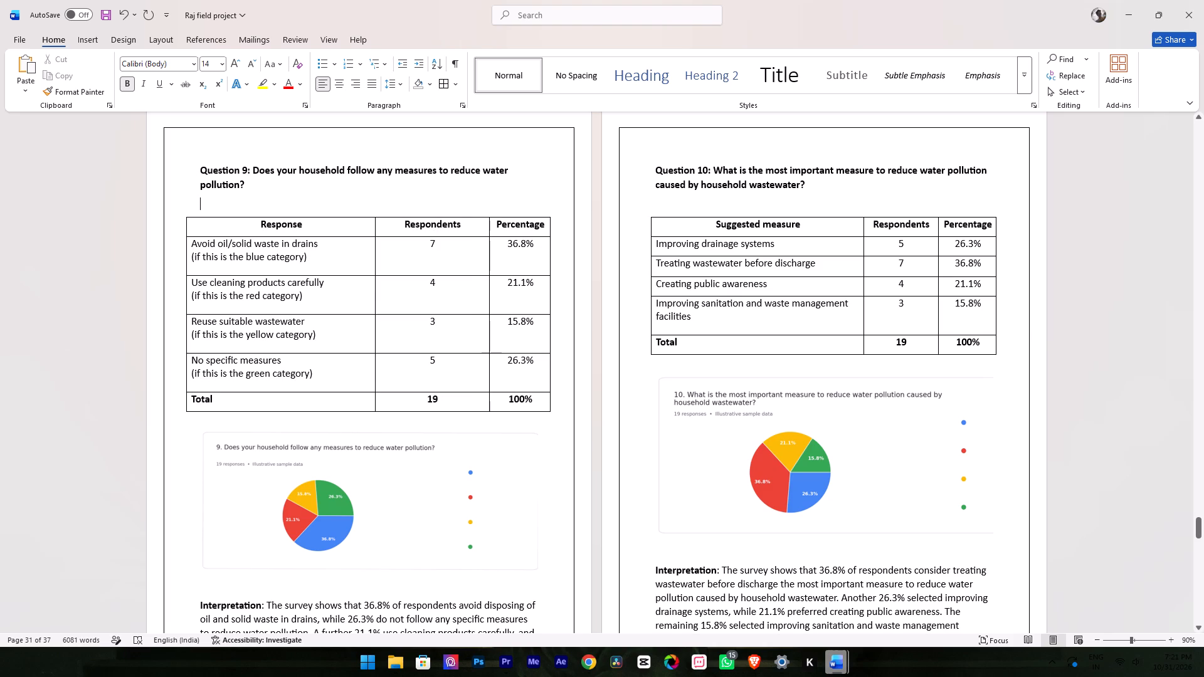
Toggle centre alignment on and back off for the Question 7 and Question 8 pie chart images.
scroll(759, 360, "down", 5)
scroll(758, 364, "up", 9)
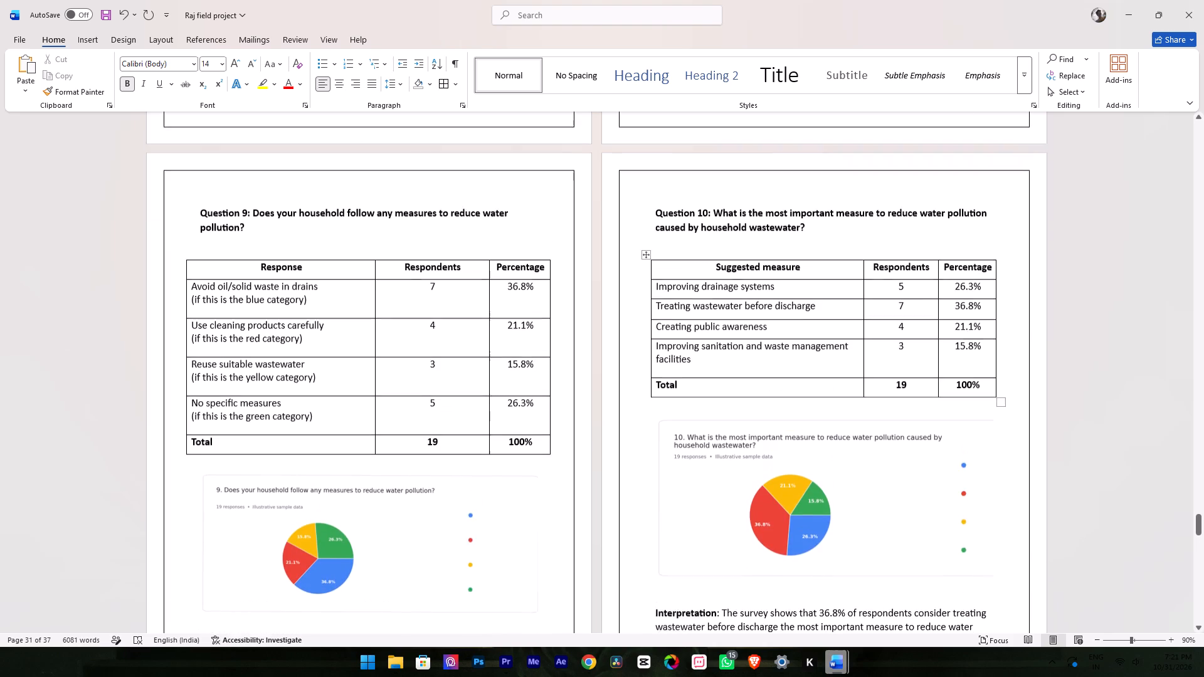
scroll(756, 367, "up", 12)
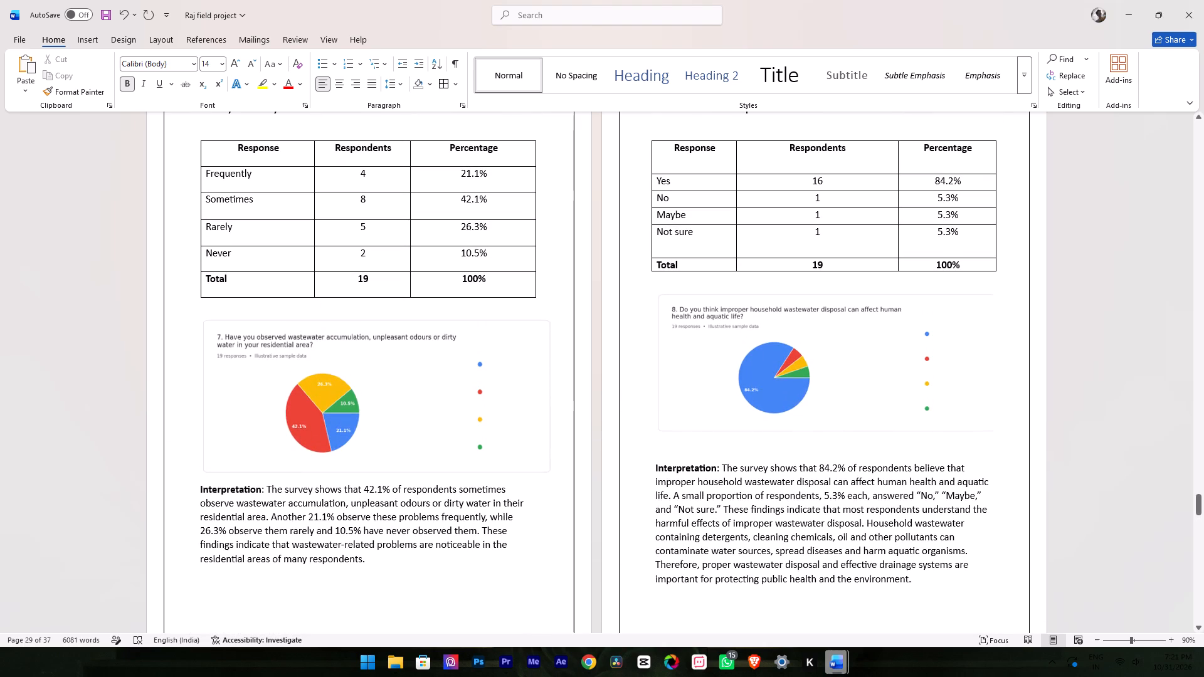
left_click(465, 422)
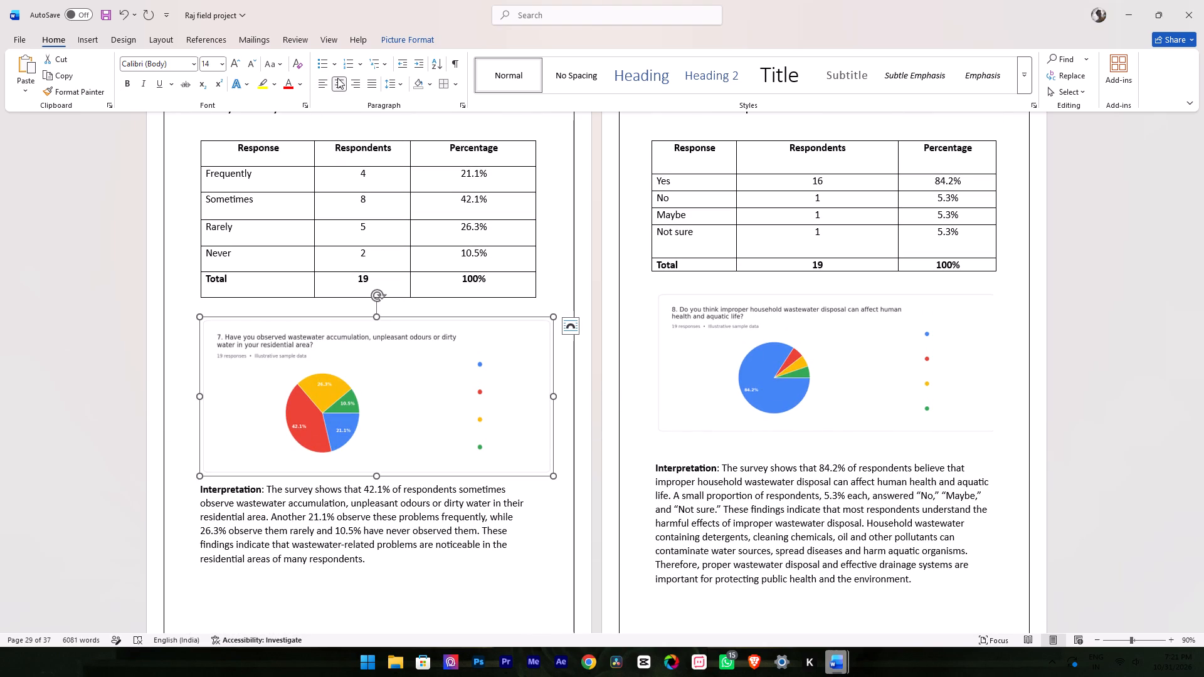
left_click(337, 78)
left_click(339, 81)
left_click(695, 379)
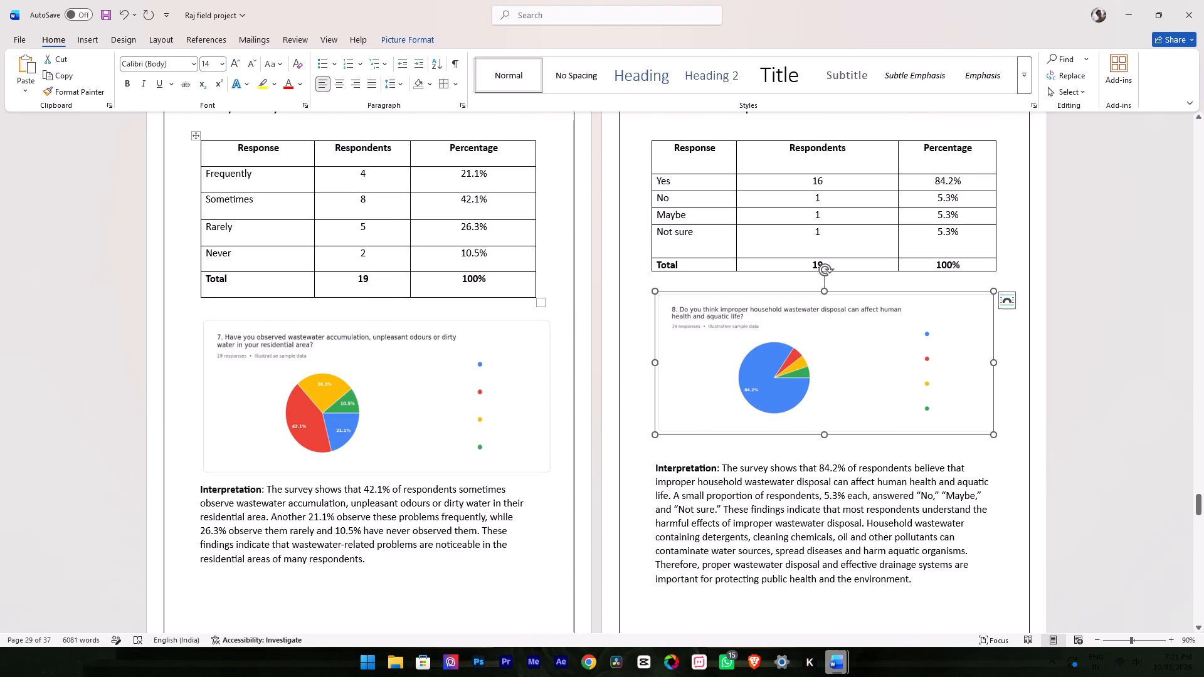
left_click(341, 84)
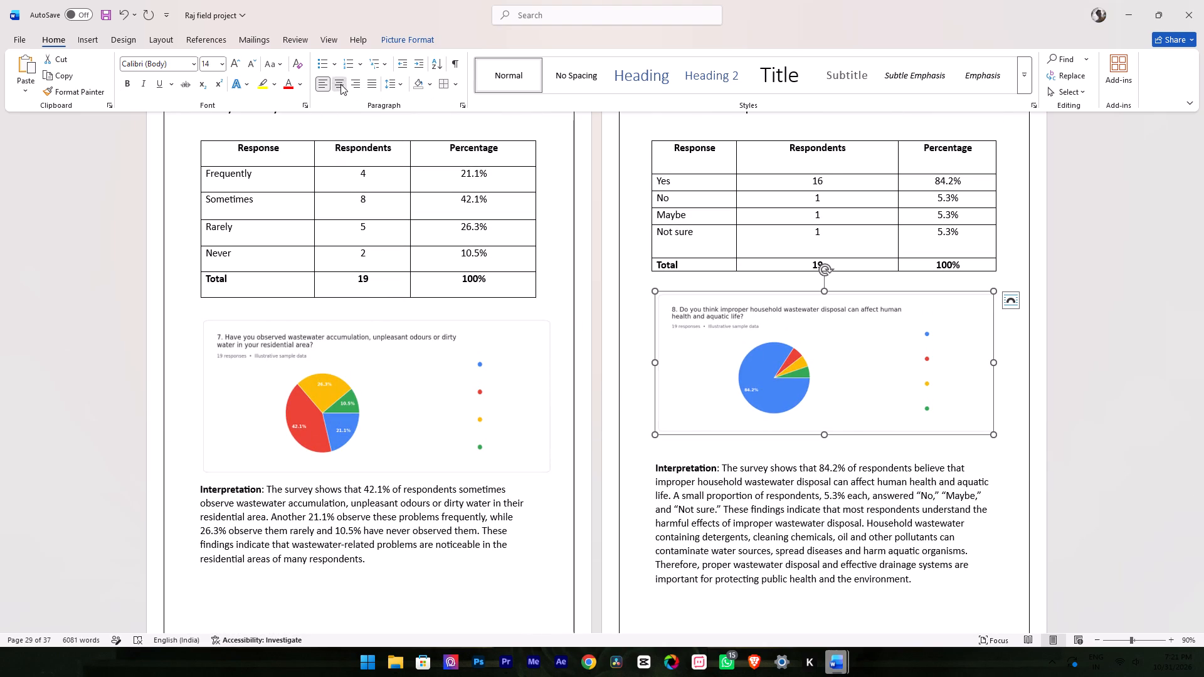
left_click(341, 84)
Review the survey pages from Question 10 back to Question 1 for consistent table borders and chart alignment.
scroll(593, 372, "down", 15)
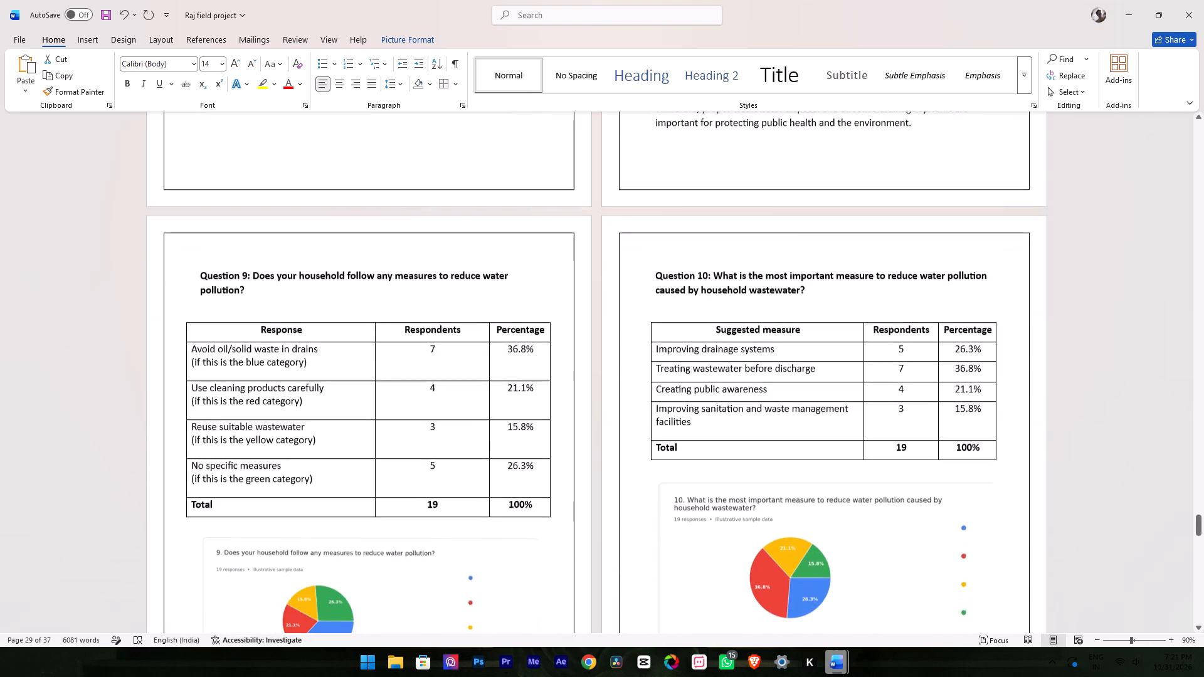
scroll(567, 329, "down", 2)
scroll(578, 355, "up", 19)
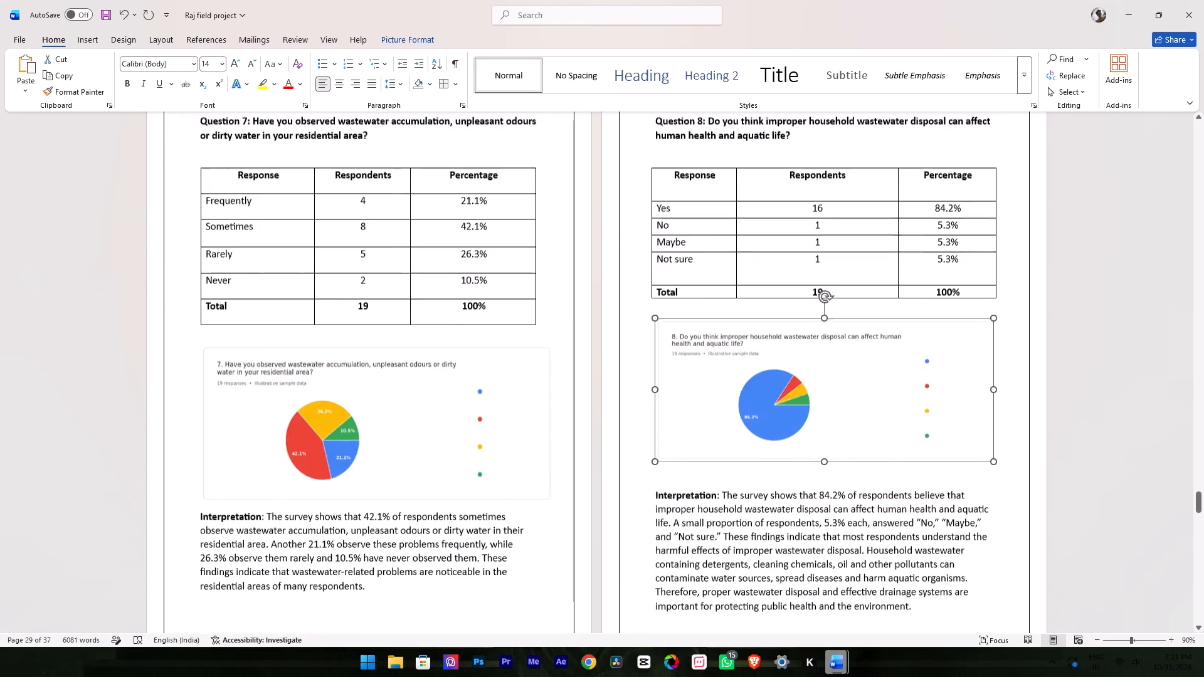
scroll(571, 342, "up", 20)
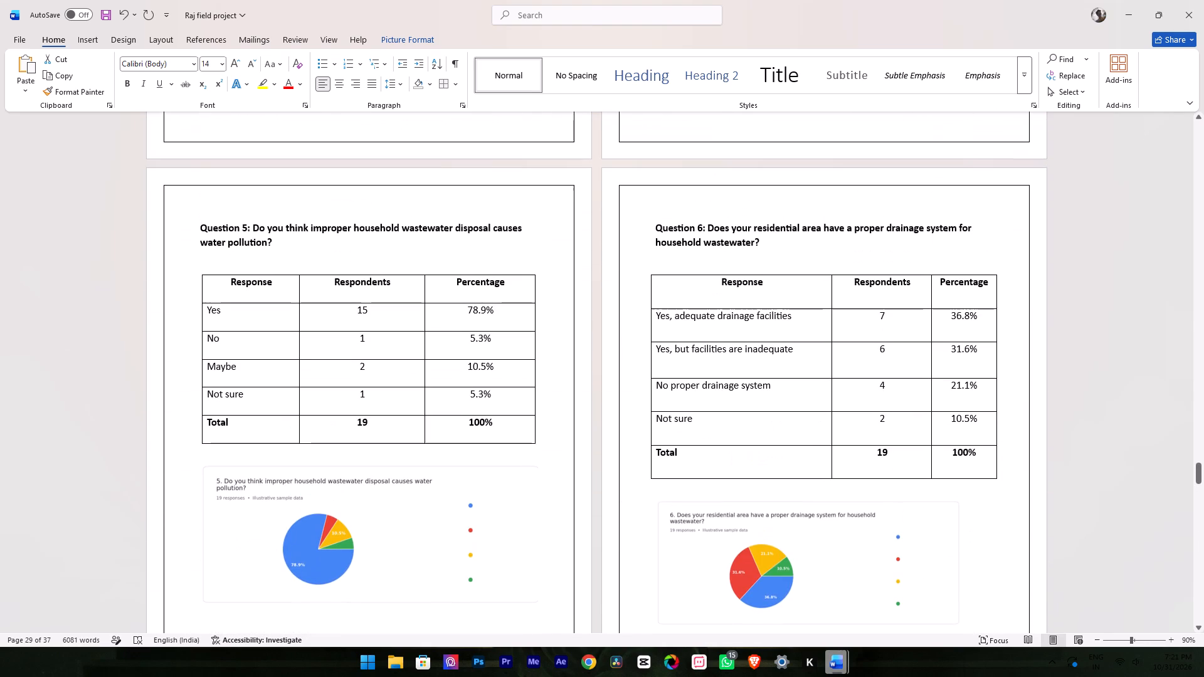
scroll(566, 338, "up", 16)
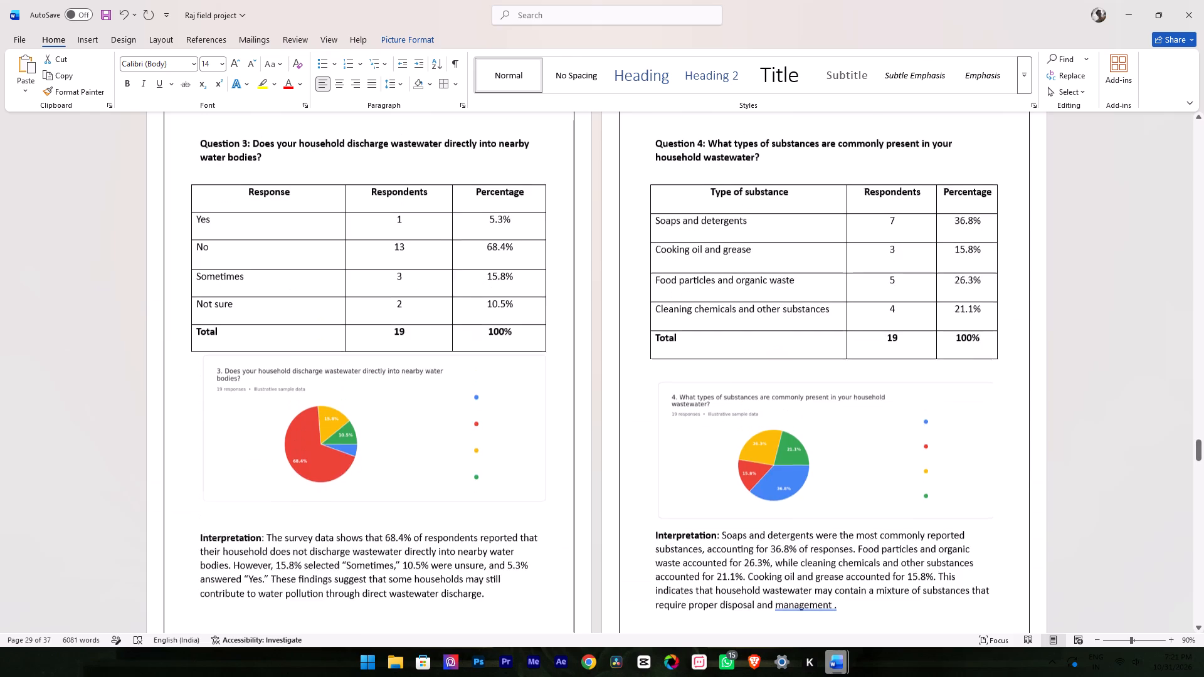
scroll(566, 338, "up", 3)
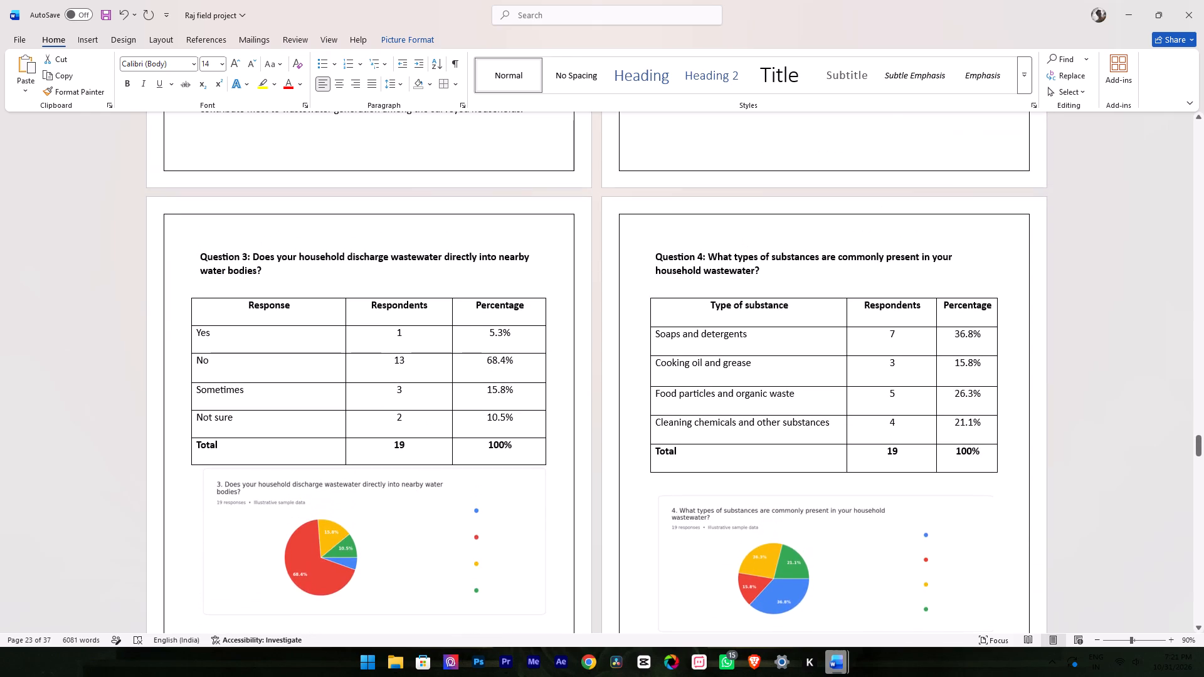
scroll(566, 338, "up", 19)
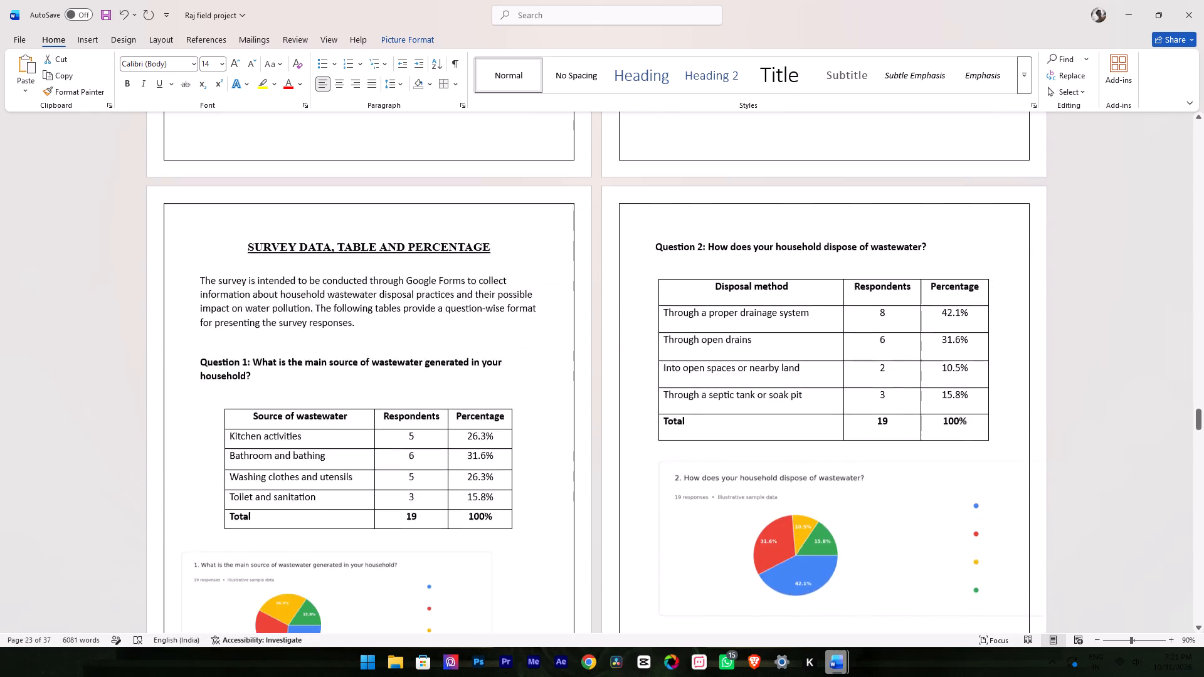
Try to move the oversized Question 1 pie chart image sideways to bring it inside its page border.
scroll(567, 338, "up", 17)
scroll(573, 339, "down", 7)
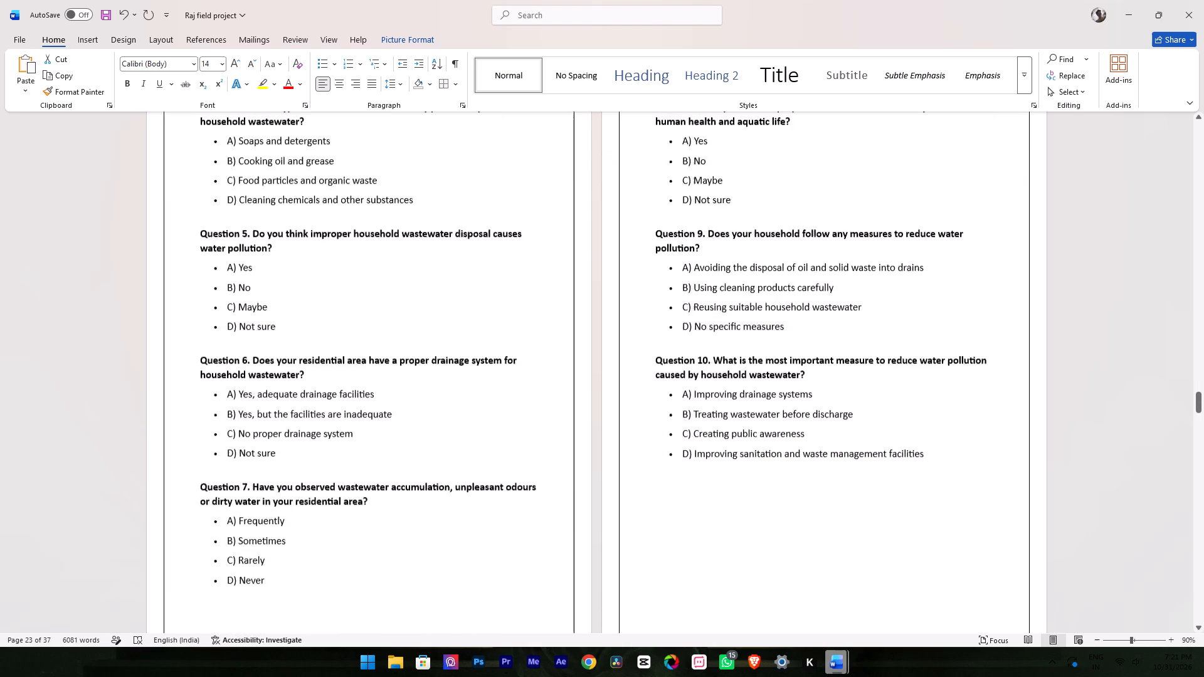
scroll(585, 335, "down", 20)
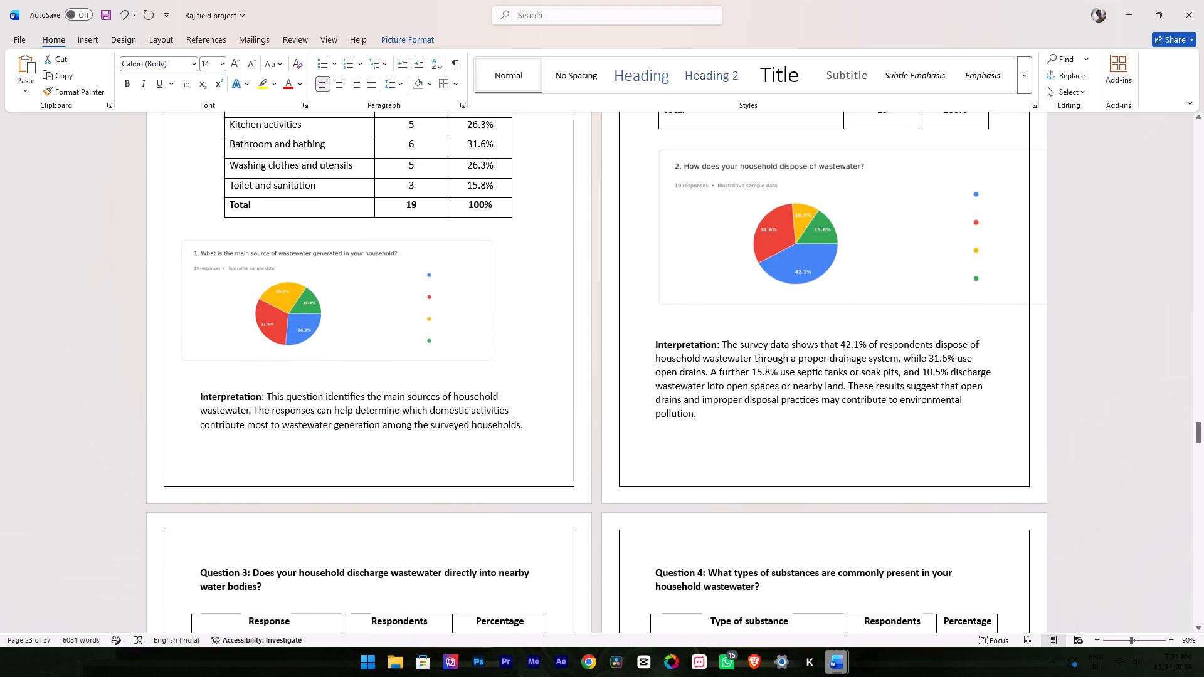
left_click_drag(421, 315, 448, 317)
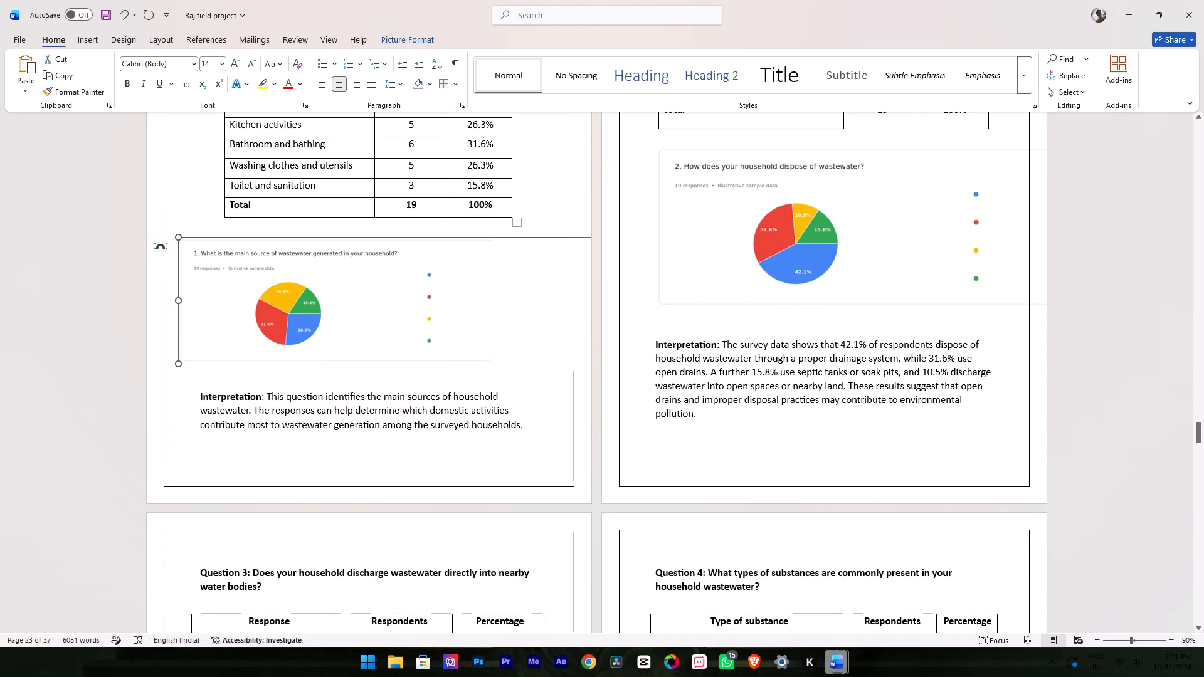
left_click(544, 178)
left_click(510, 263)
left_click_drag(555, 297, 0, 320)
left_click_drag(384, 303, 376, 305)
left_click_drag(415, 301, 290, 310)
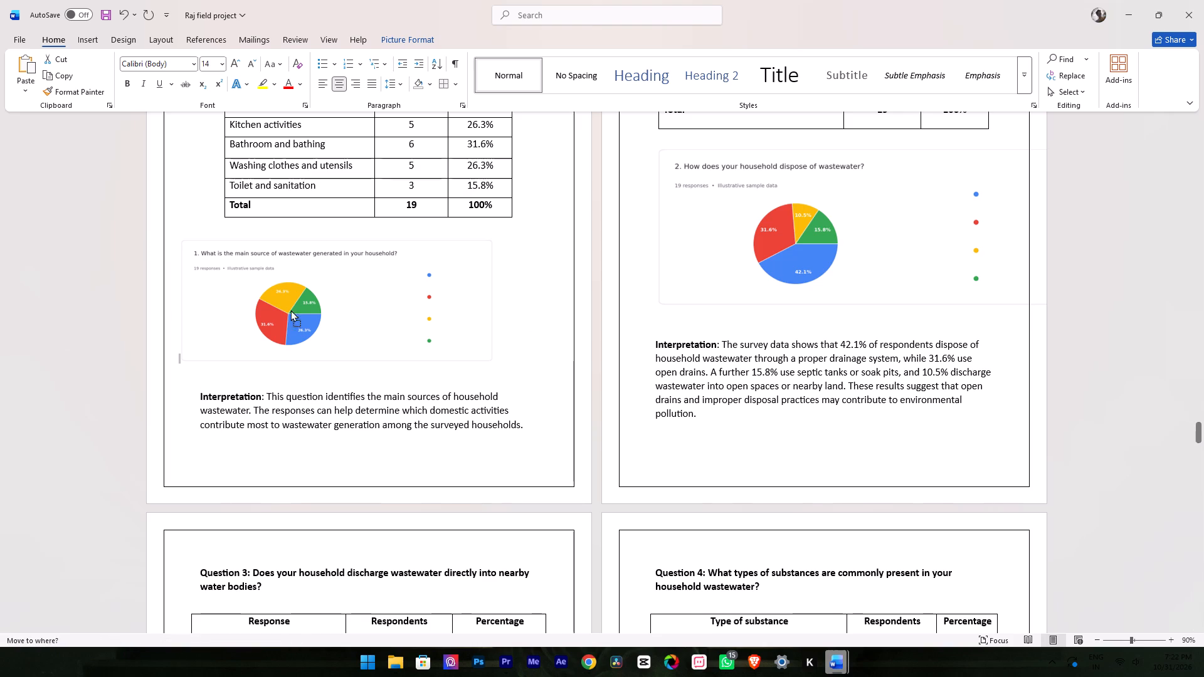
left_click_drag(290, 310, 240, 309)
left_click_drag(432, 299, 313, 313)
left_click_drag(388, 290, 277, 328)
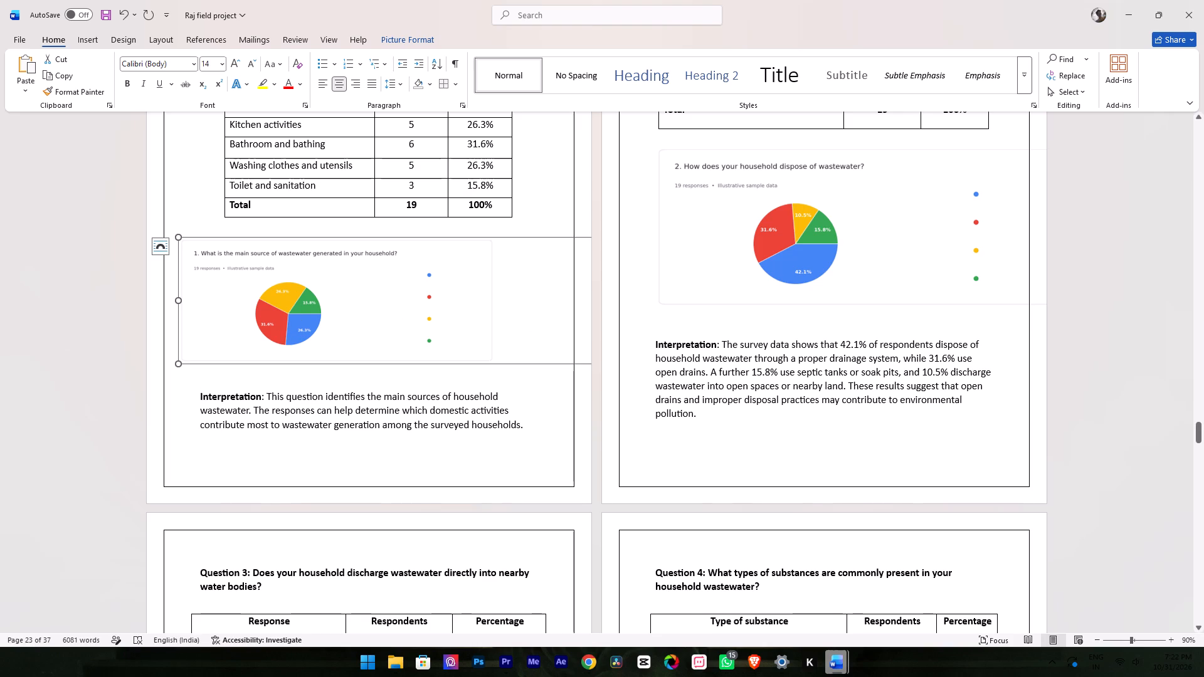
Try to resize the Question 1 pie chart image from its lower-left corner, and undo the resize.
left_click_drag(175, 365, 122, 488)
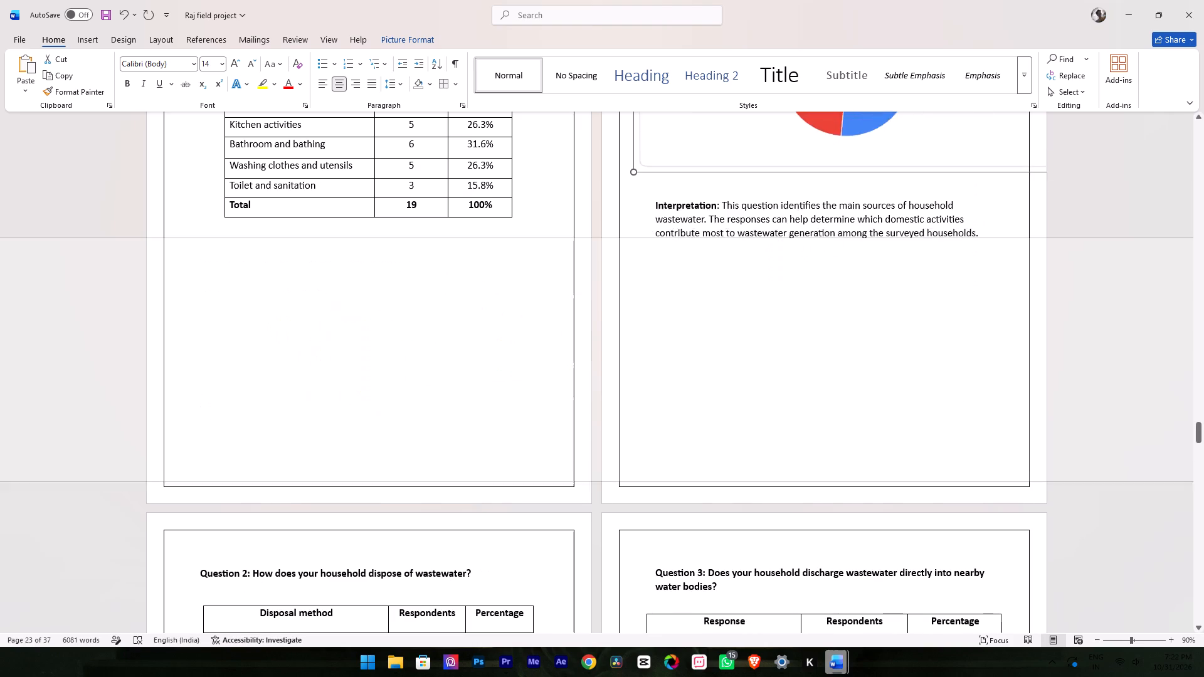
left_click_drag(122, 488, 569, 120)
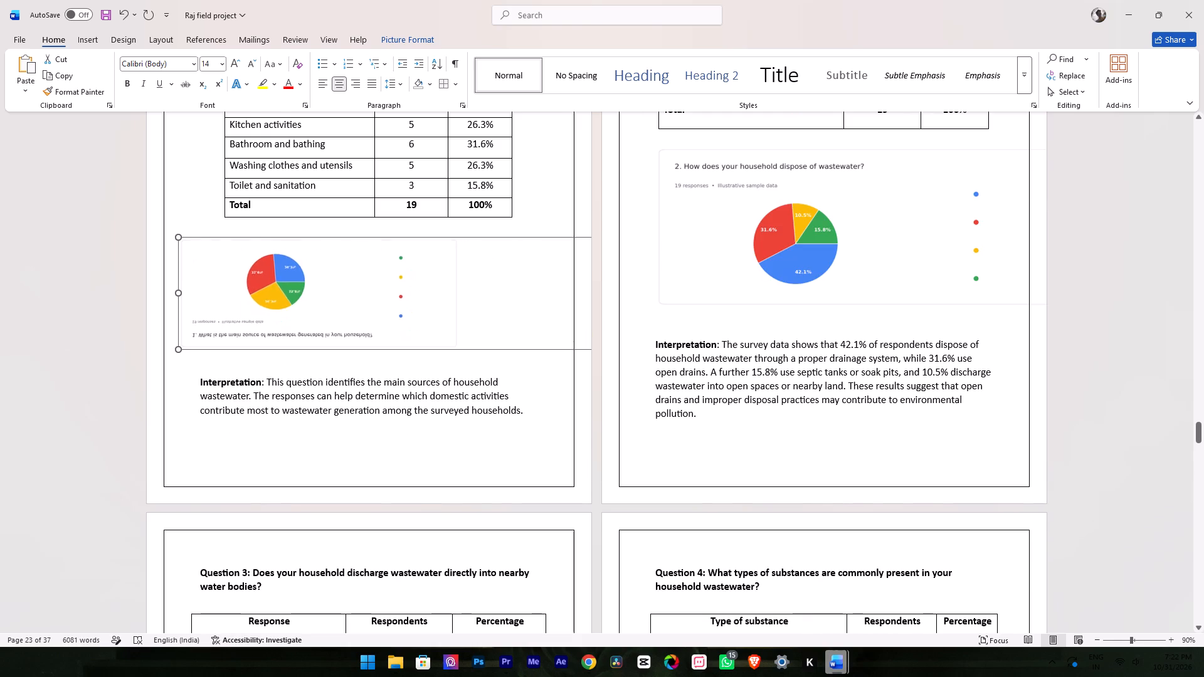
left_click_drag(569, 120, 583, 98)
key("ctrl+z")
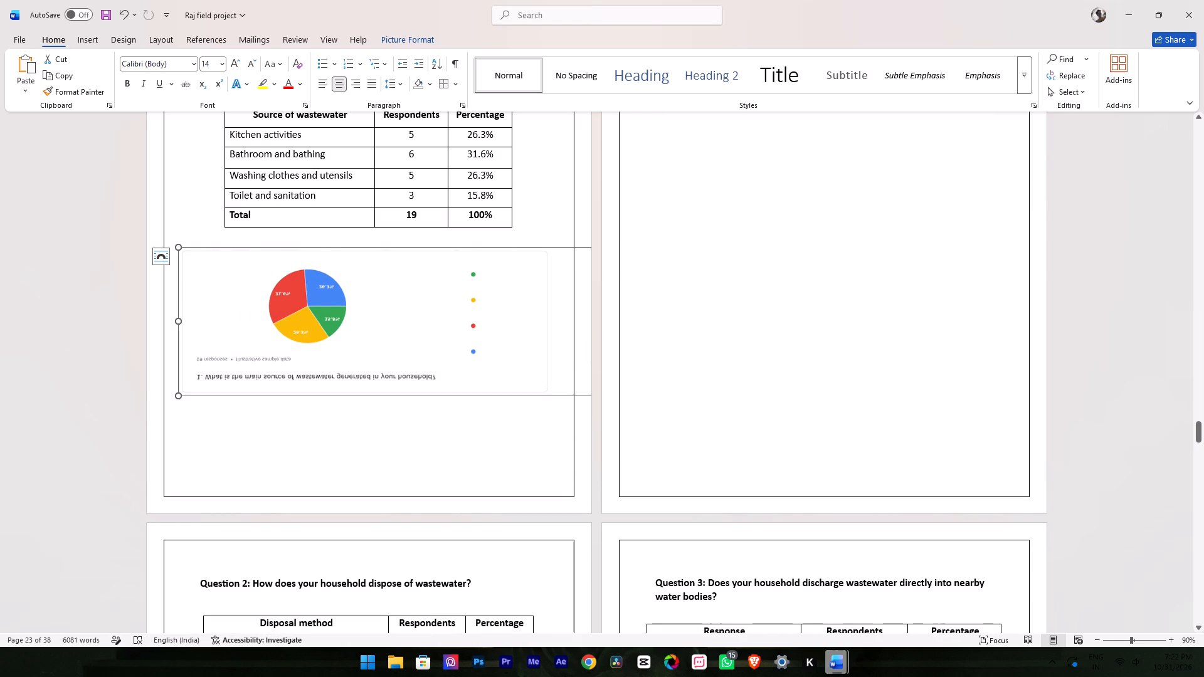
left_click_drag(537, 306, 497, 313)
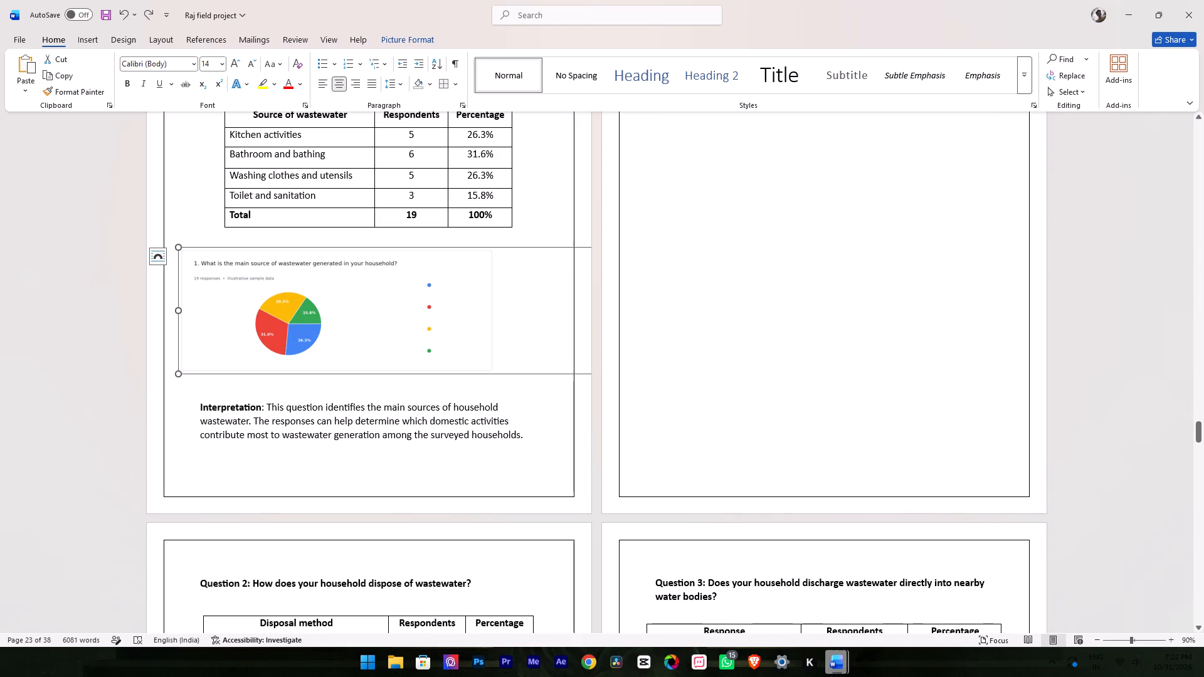
Set the Question 1 chart image's height to 2.7 inches, and shrink it from its corner to about 2.62 inches square.
left_click(448, 292)
double_click(343, 340)
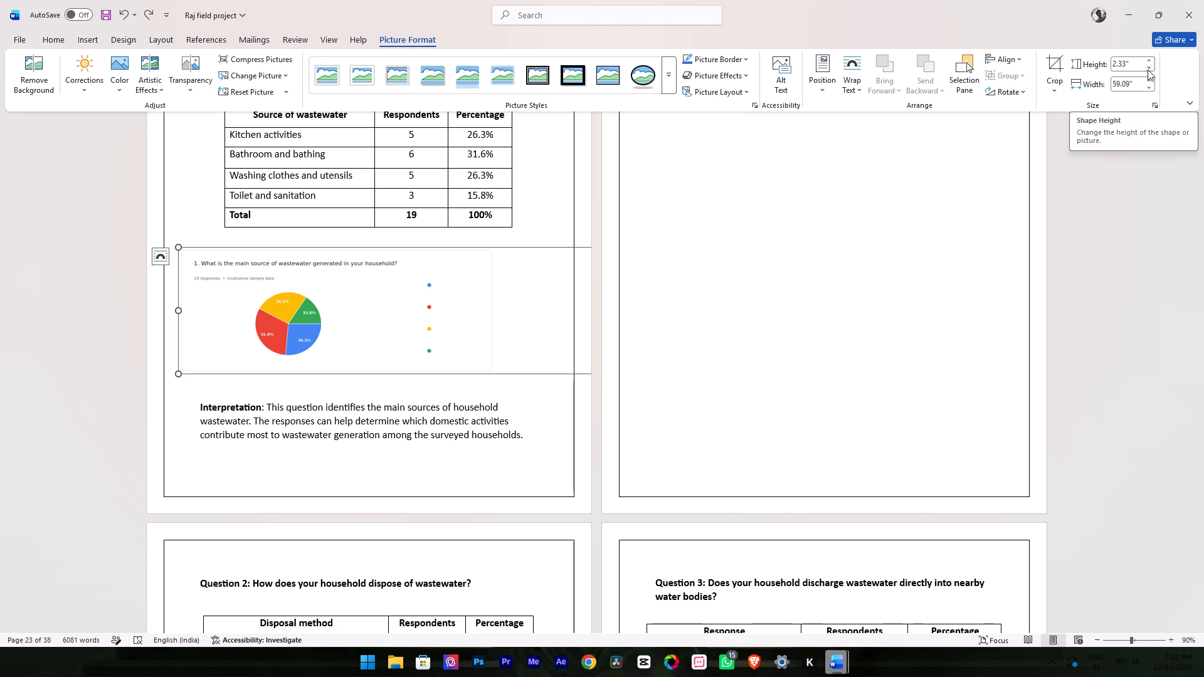
triple_click(1149, 68)
left_click(1149, 68)
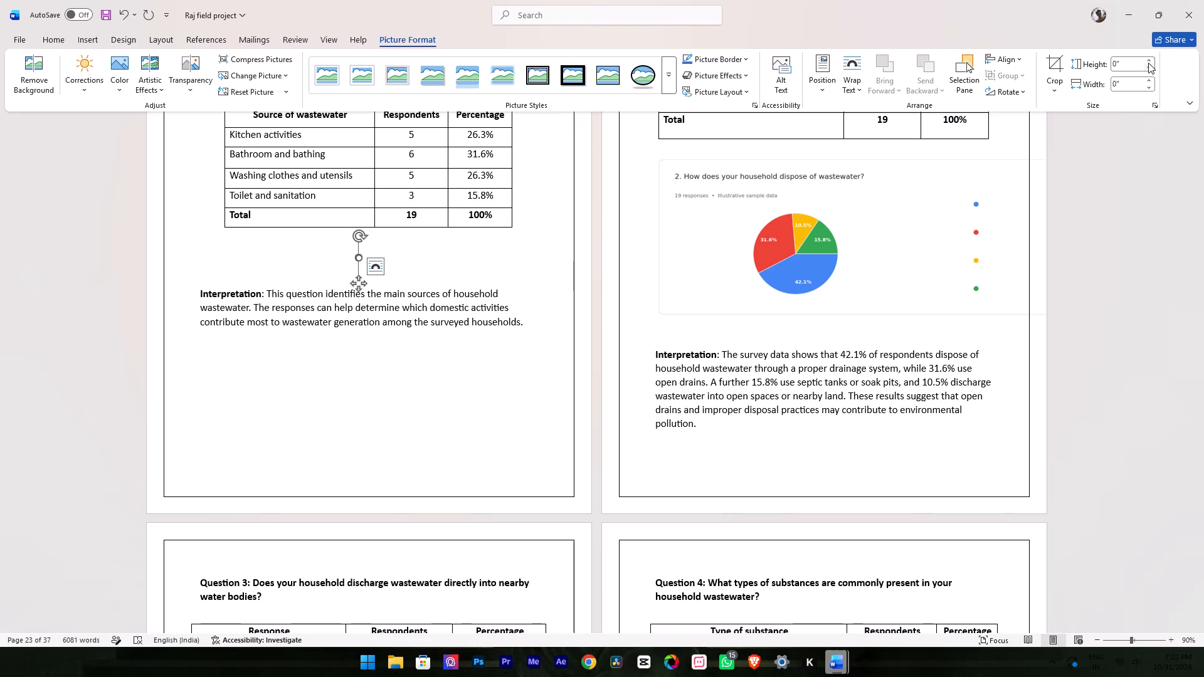
triple_click(1148, 61)
triple_click(1148, 61)
triple_click(1148, 61)
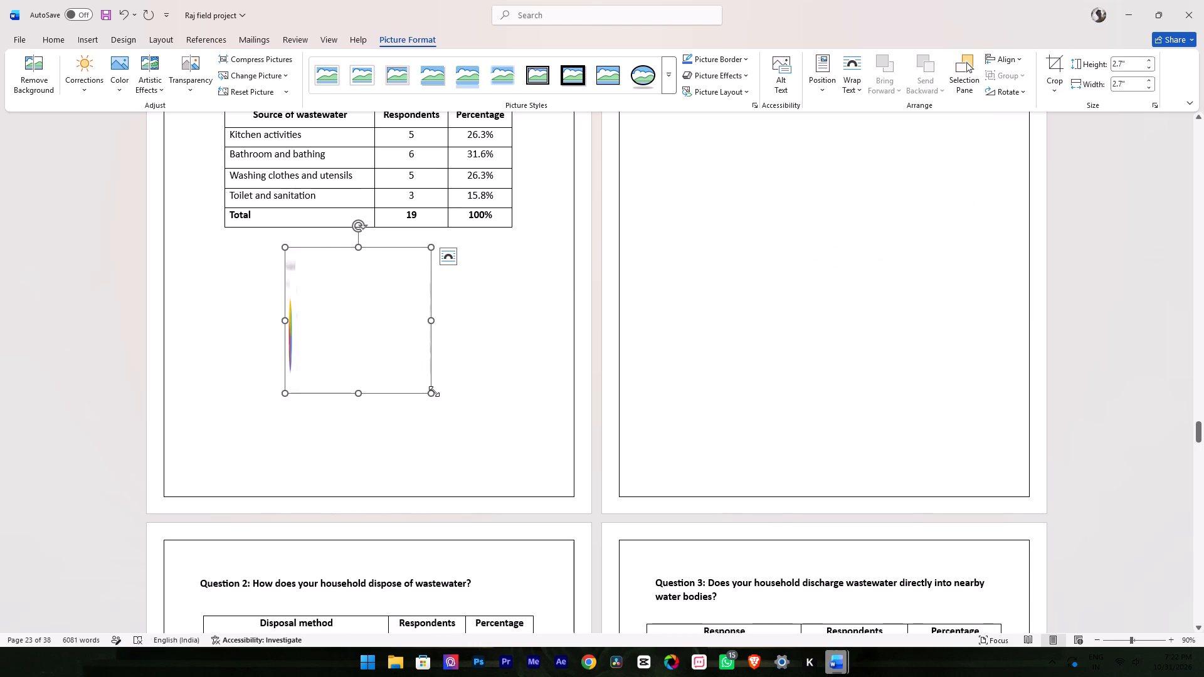
left_click_drag(434, 391, 372, 389)
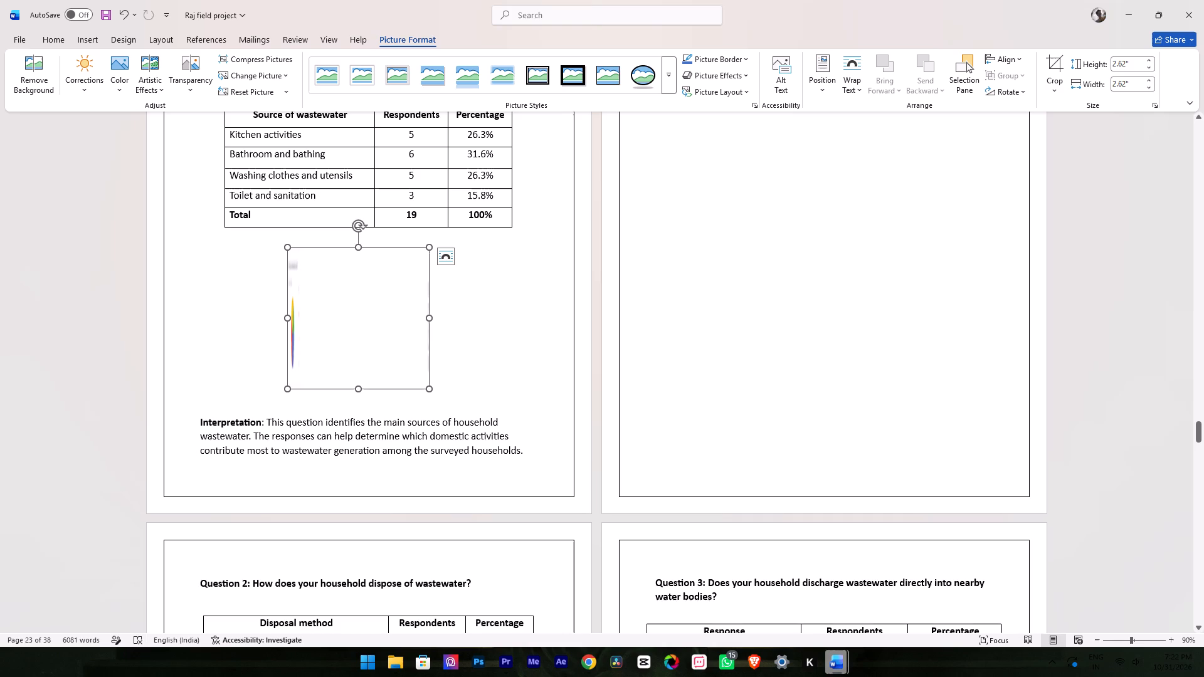
Crop the blank area off the Question 1 chart image, leaving a strip about 0.16 inches wide and 2.57 inches high.
left_click(1045, 85)
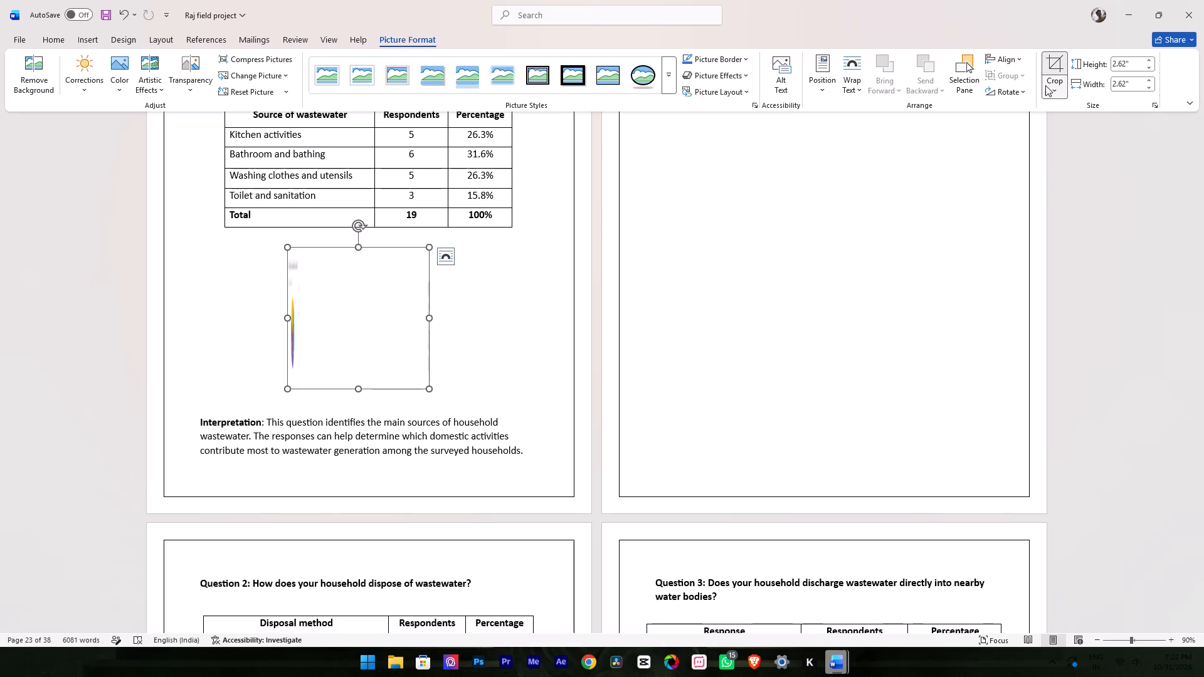
left_click(1072, 112)
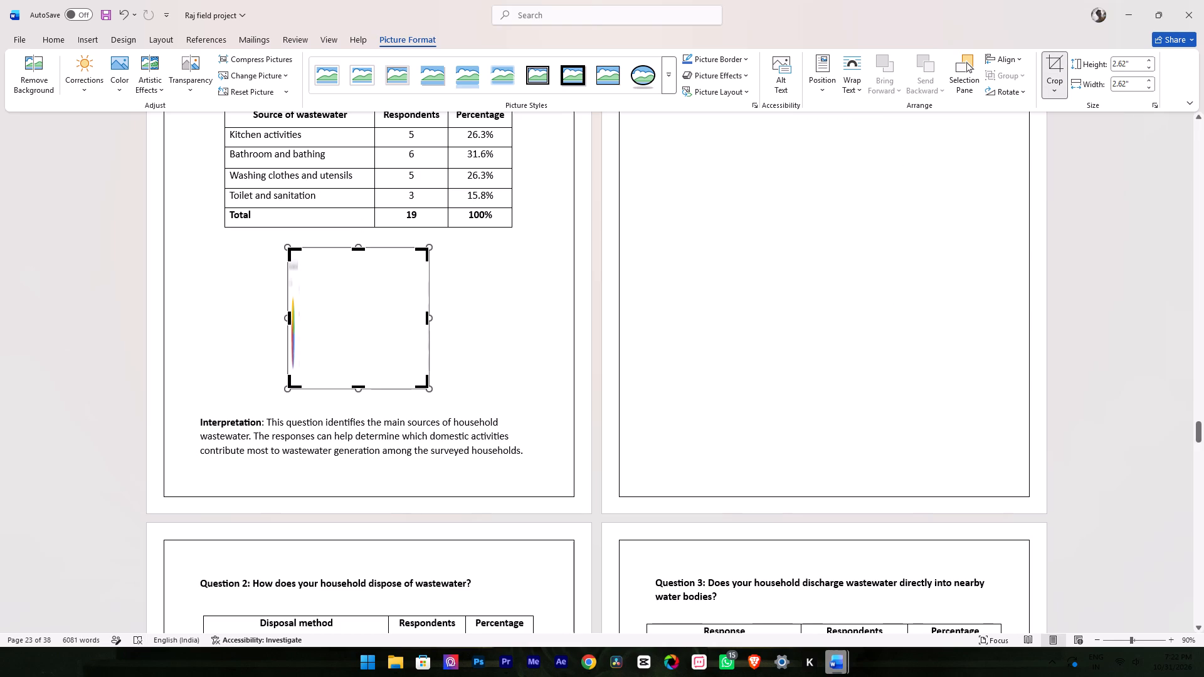
left_click(431, 381)
left_click_drag(428, 379, 304, 384)
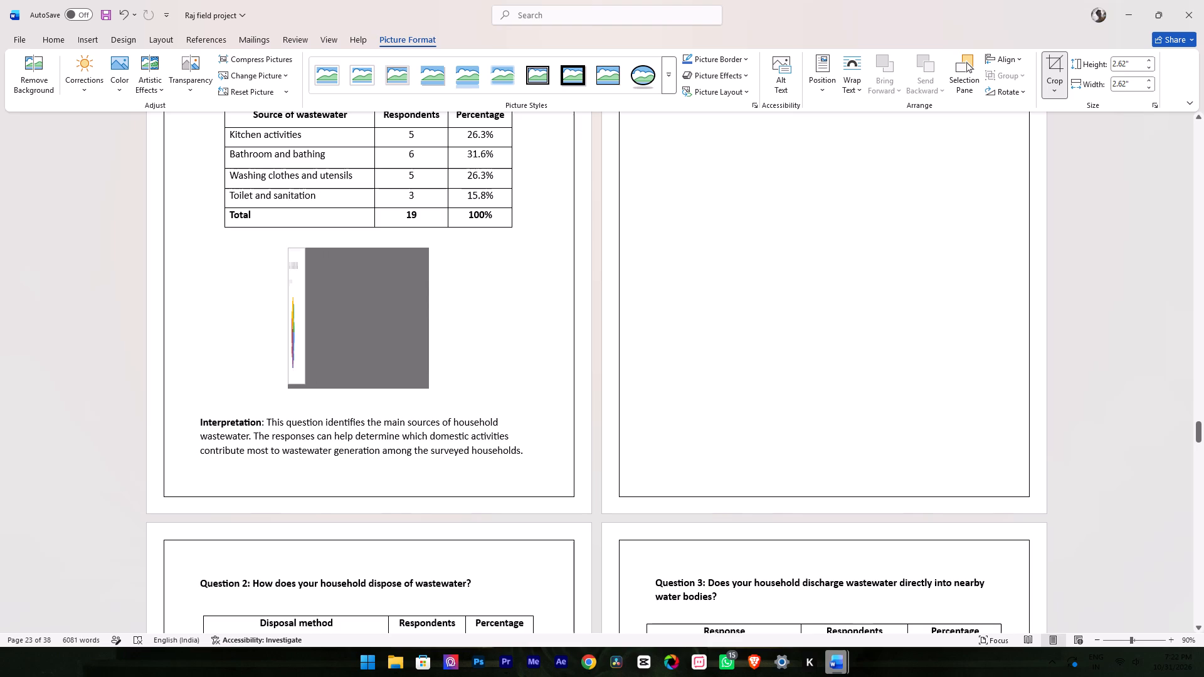
left_click_drag(304, 384, 297, 386)
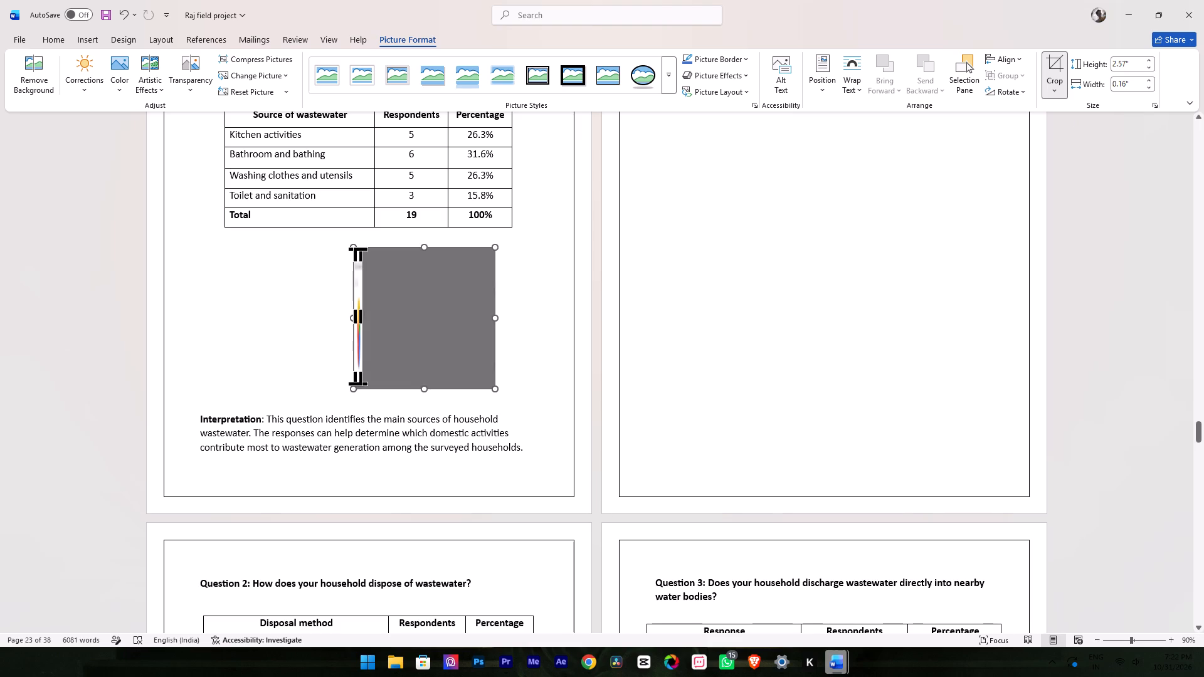
left_click(542, 355)
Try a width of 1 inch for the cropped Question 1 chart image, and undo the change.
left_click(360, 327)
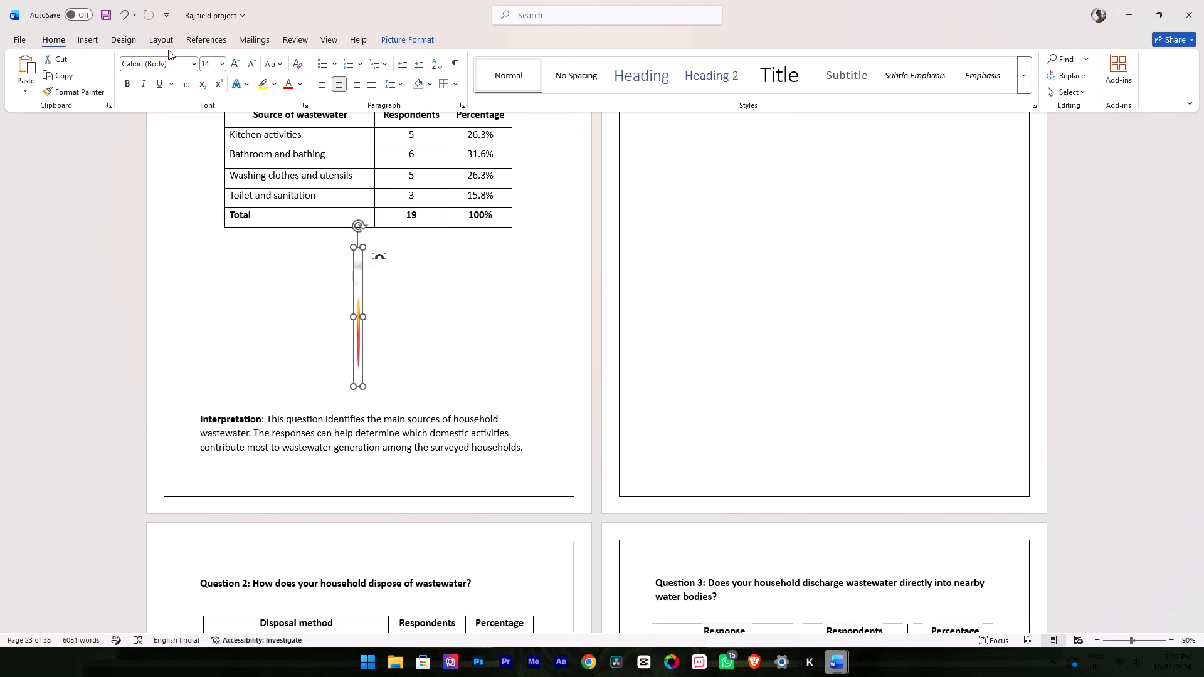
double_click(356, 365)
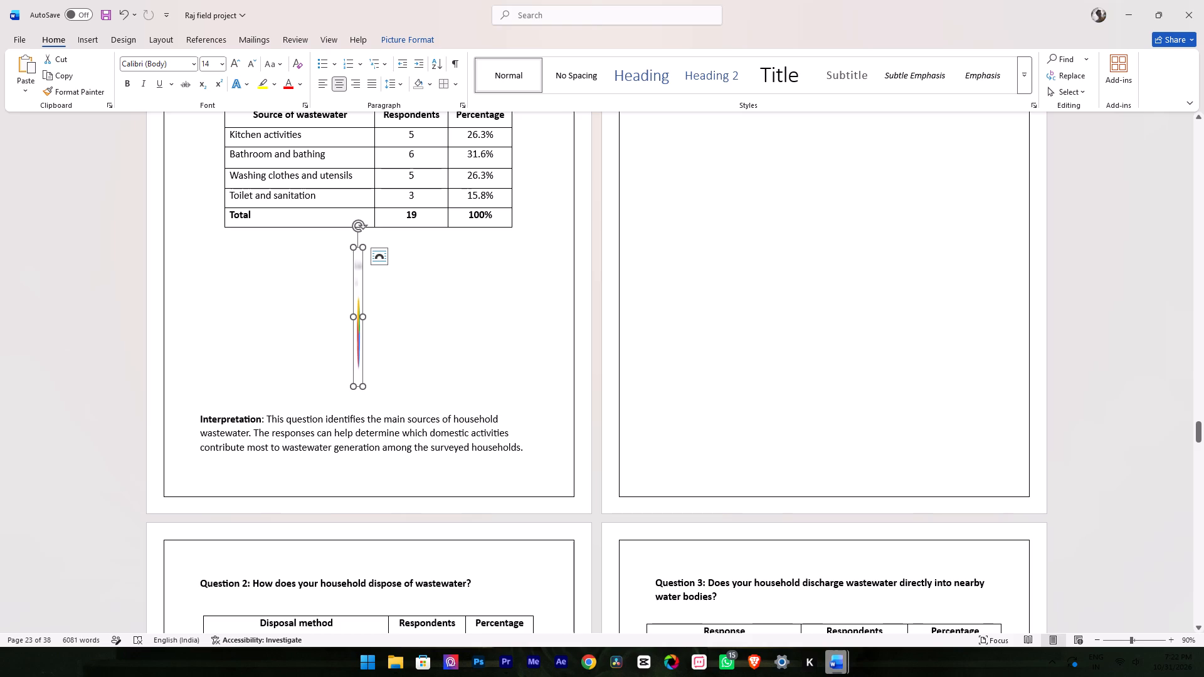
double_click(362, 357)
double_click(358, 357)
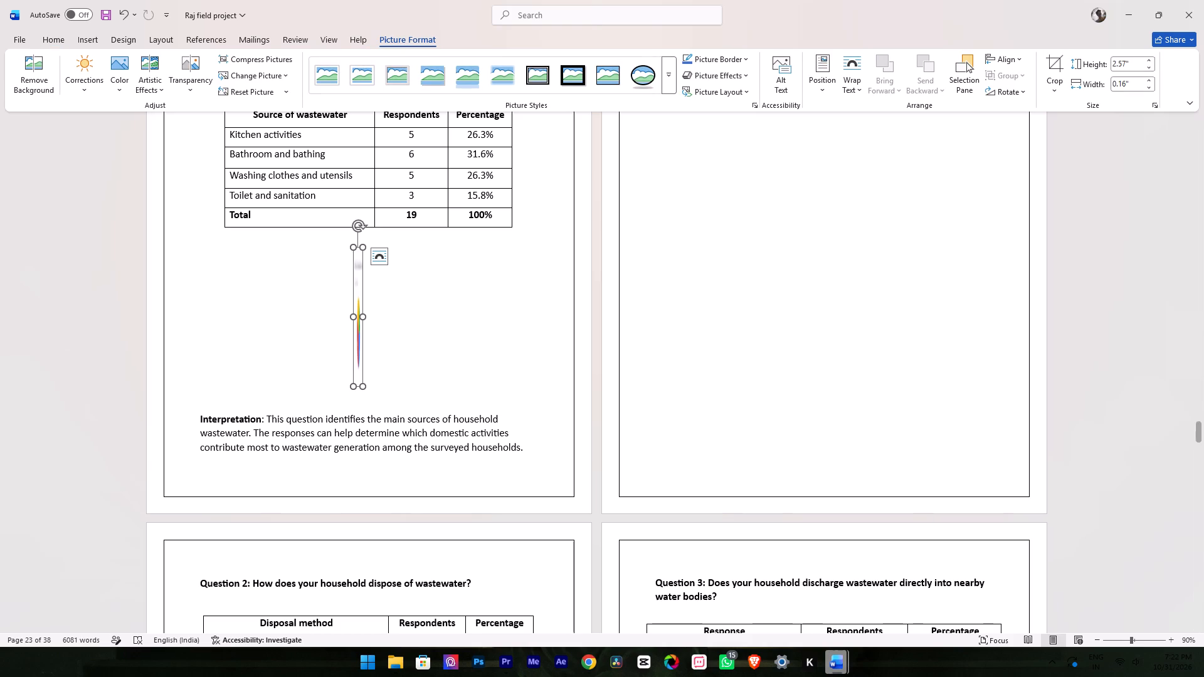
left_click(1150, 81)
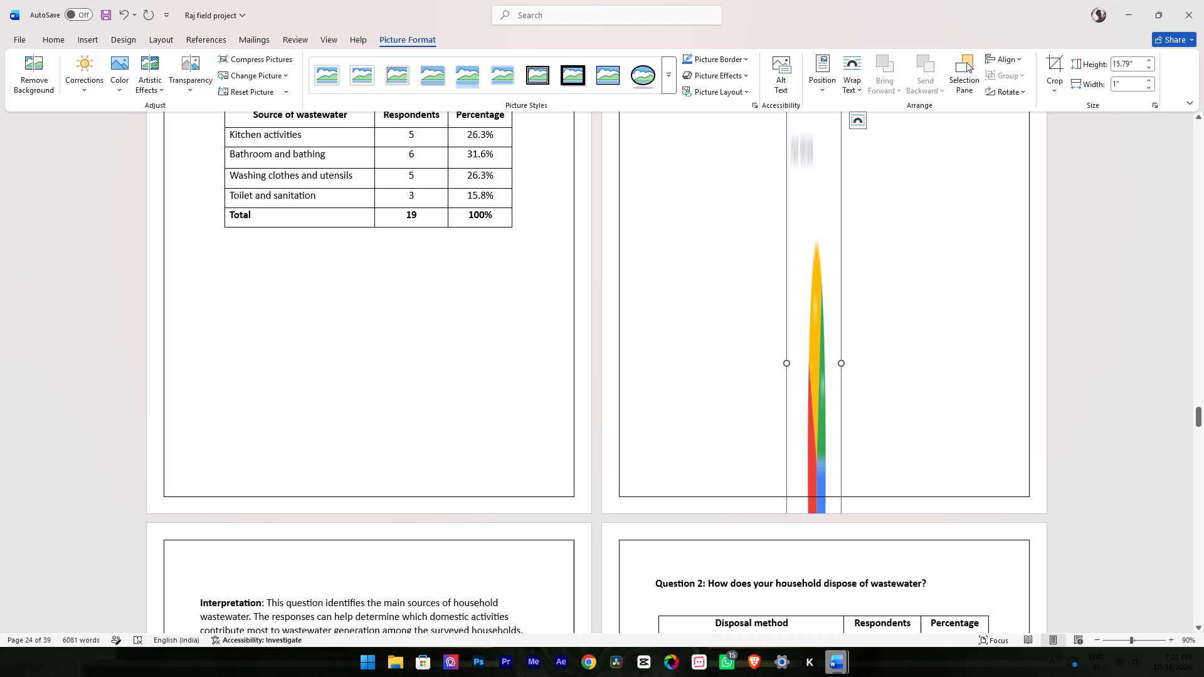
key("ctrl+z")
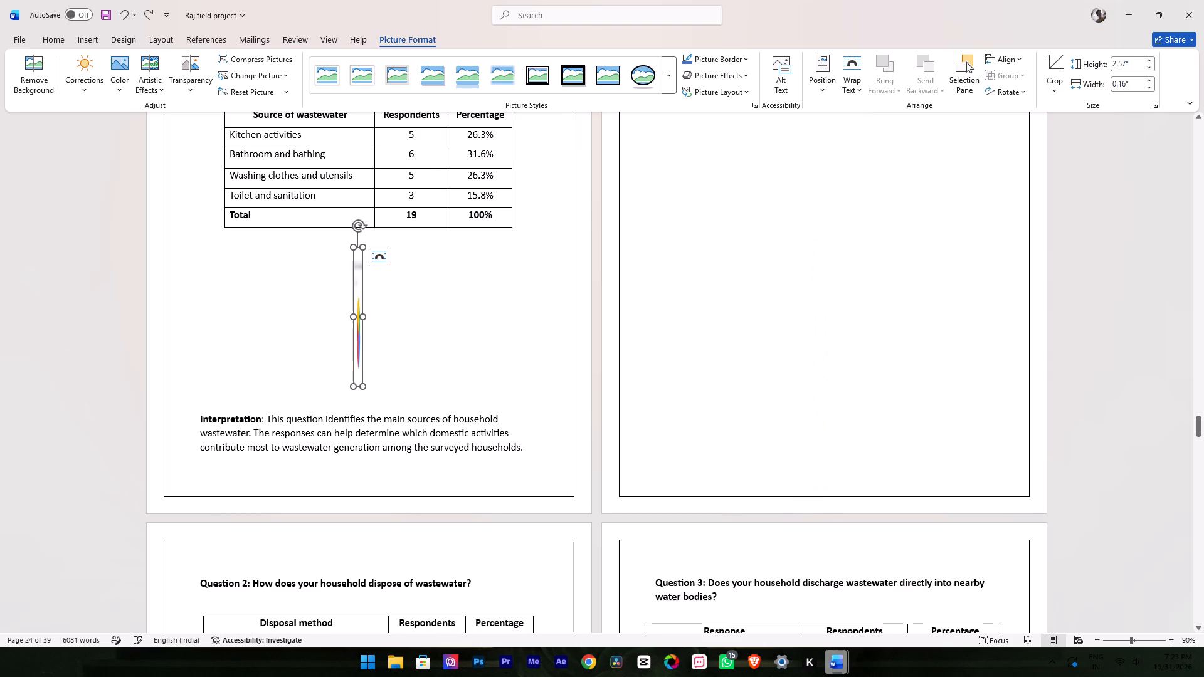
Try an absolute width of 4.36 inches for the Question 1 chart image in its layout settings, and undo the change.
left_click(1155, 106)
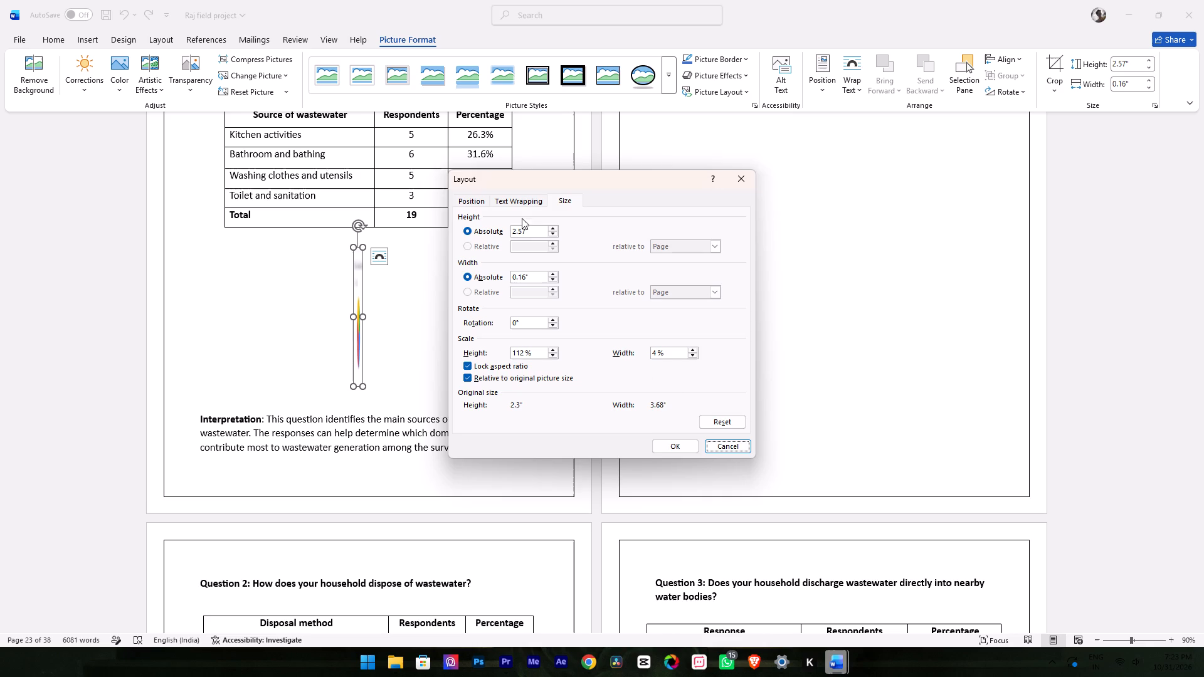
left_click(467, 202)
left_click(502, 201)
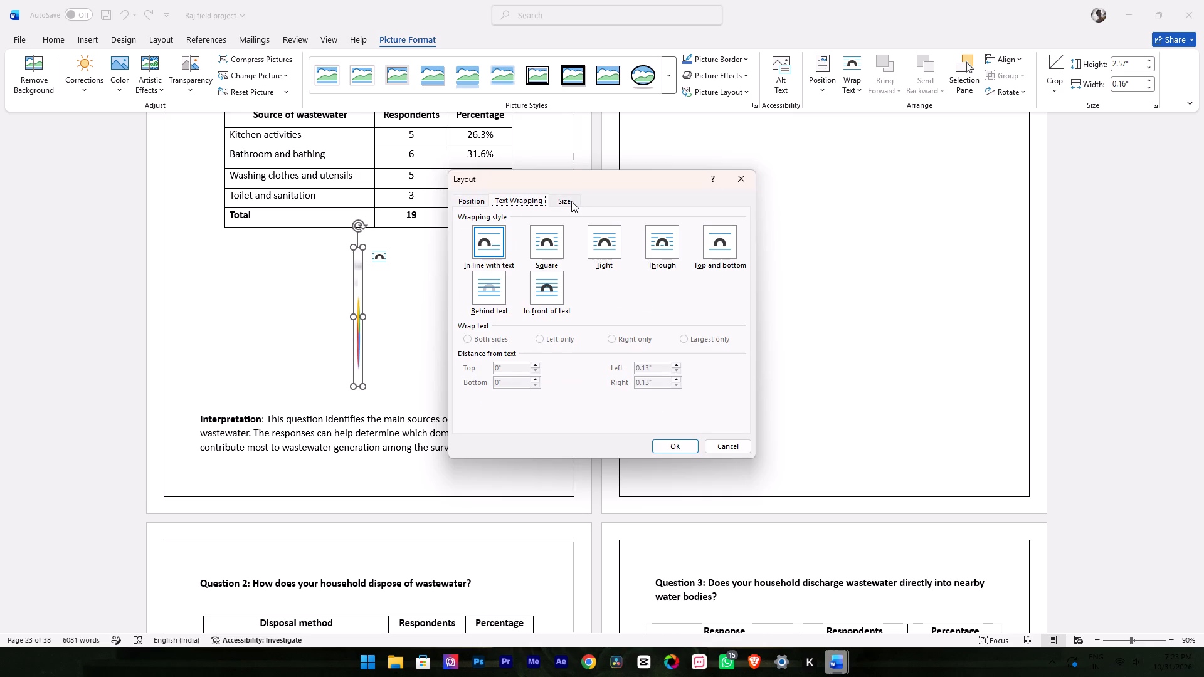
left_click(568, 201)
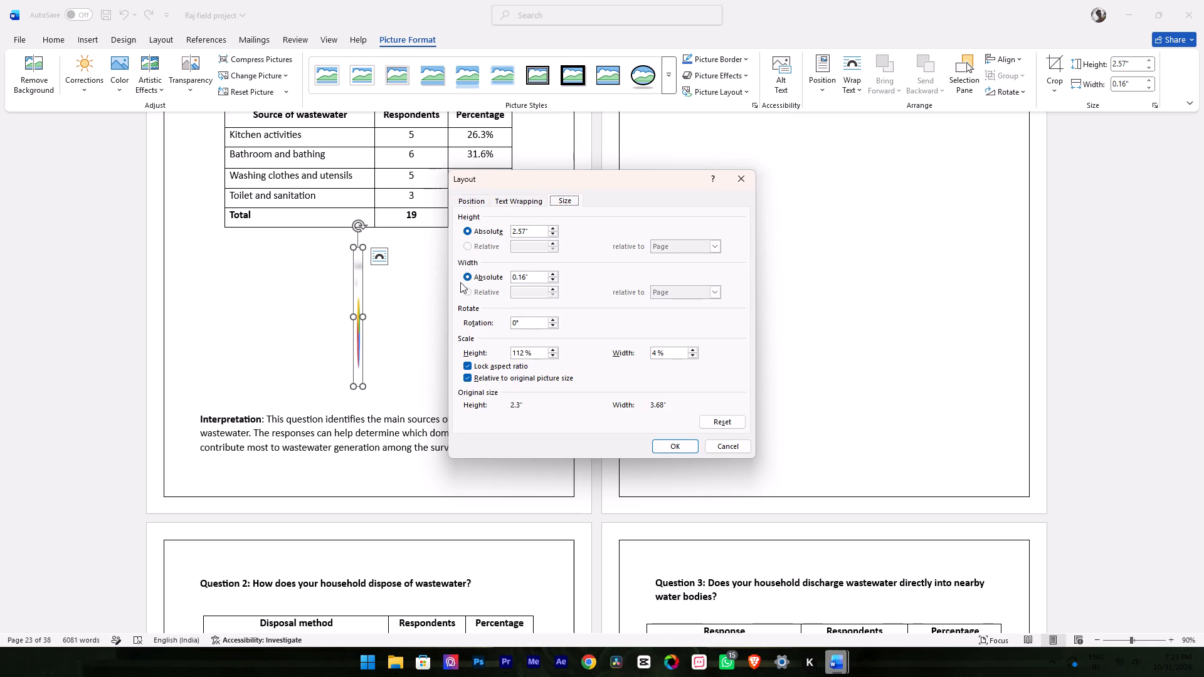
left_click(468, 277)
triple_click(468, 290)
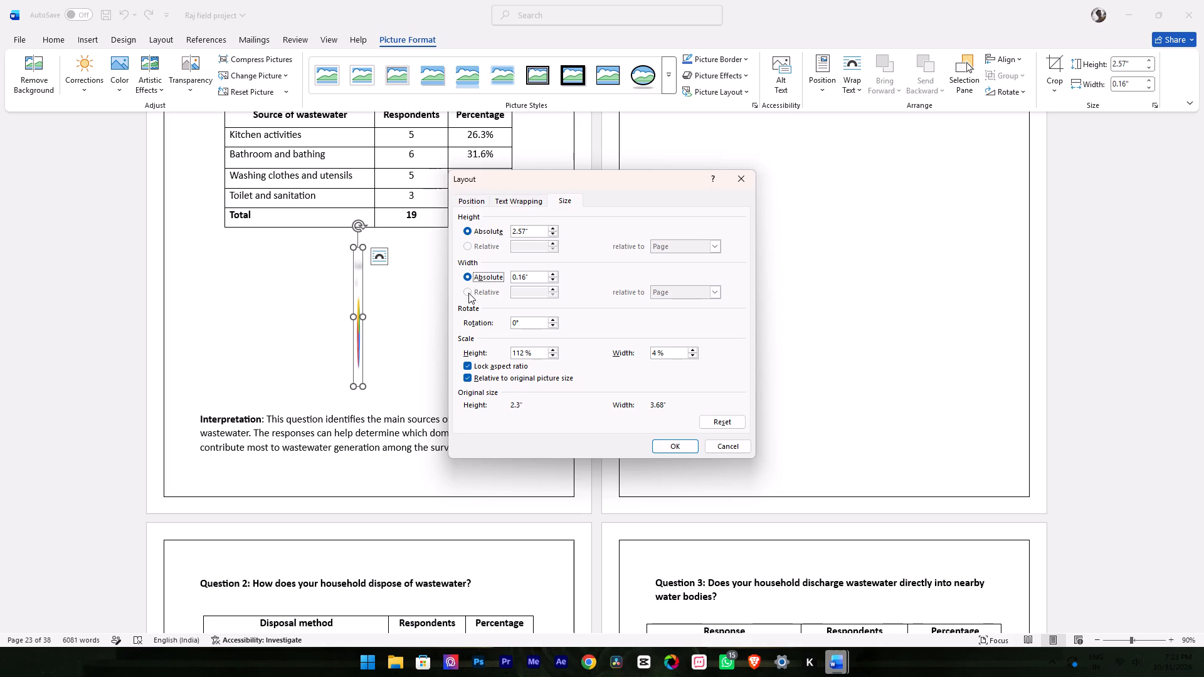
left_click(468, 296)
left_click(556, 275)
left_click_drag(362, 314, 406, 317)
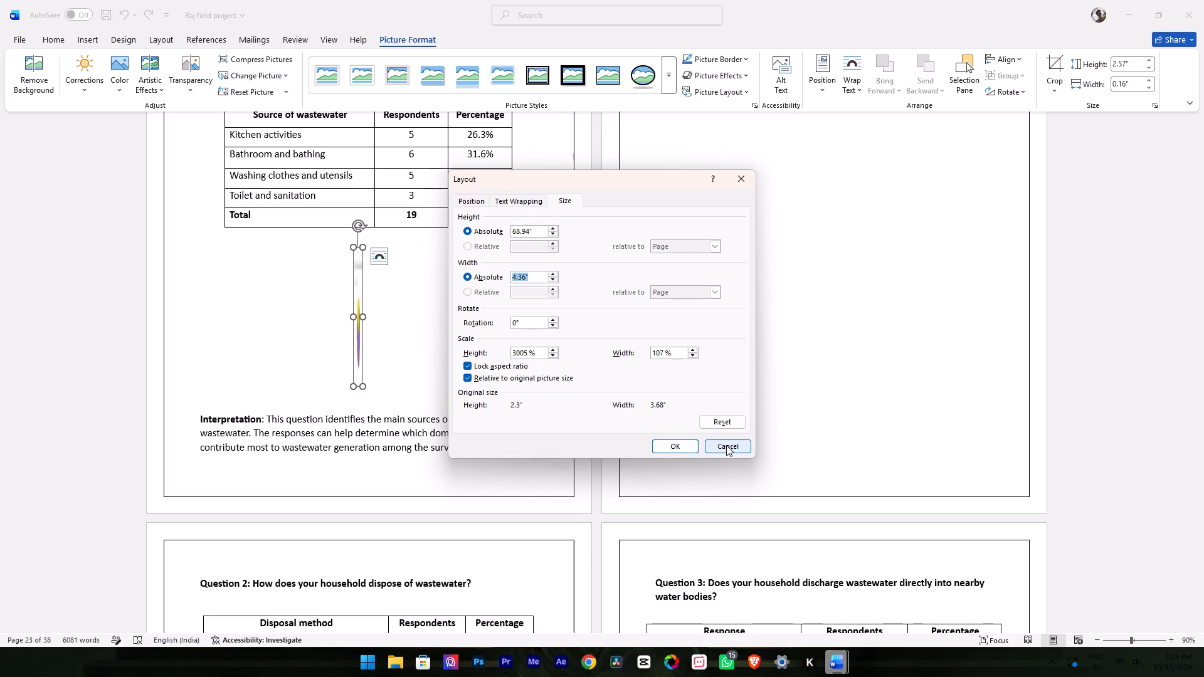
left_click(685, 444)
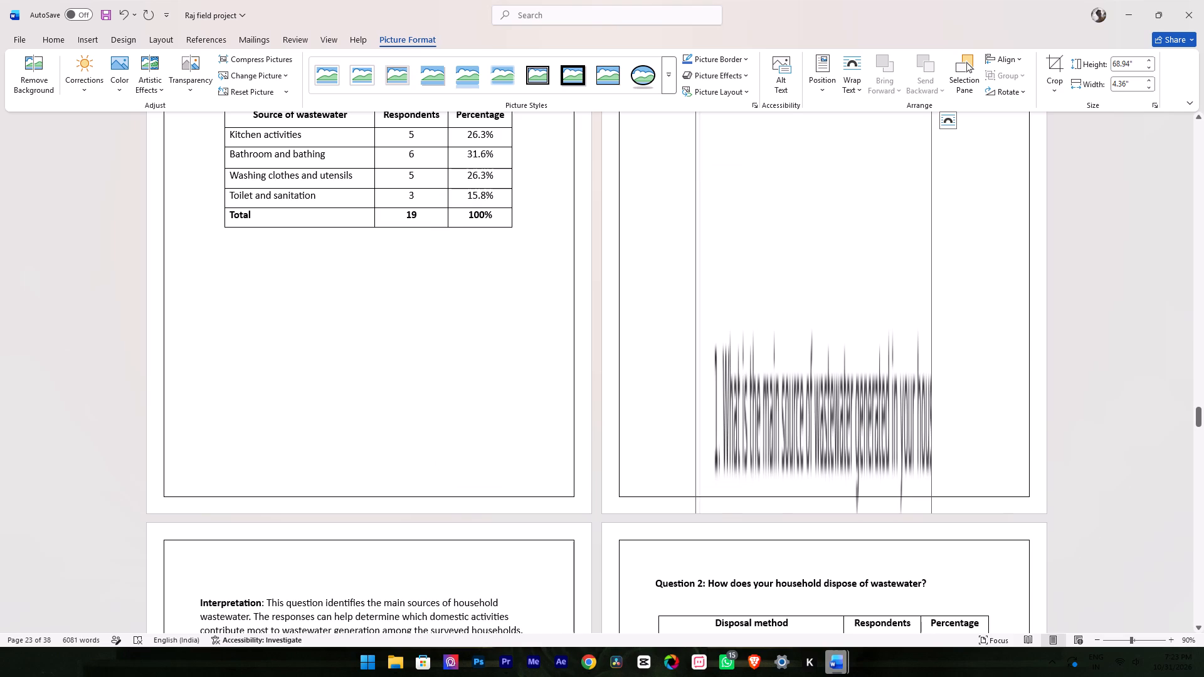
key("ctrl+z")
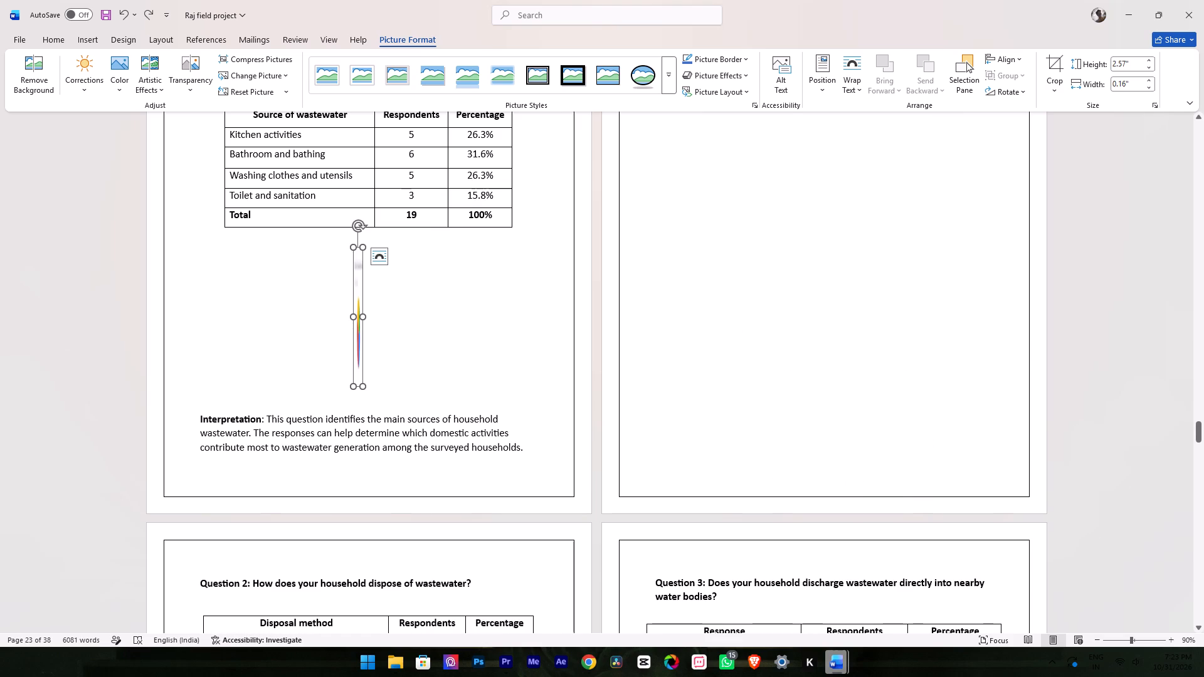
Stretch the cropped Question 1 chart image horizontally to about 4.15 inches wide so the pie looks round.
left_click_drag(364, 319, 669, 325)
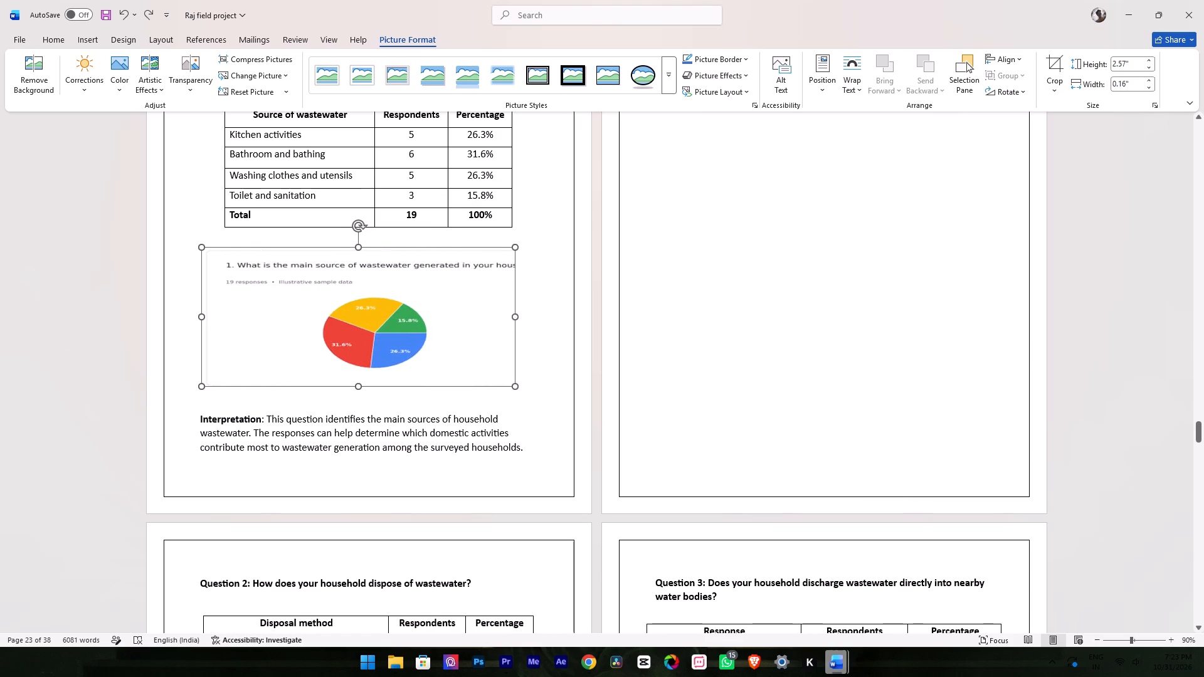
left_click_drag(669, 325, 578, 358)
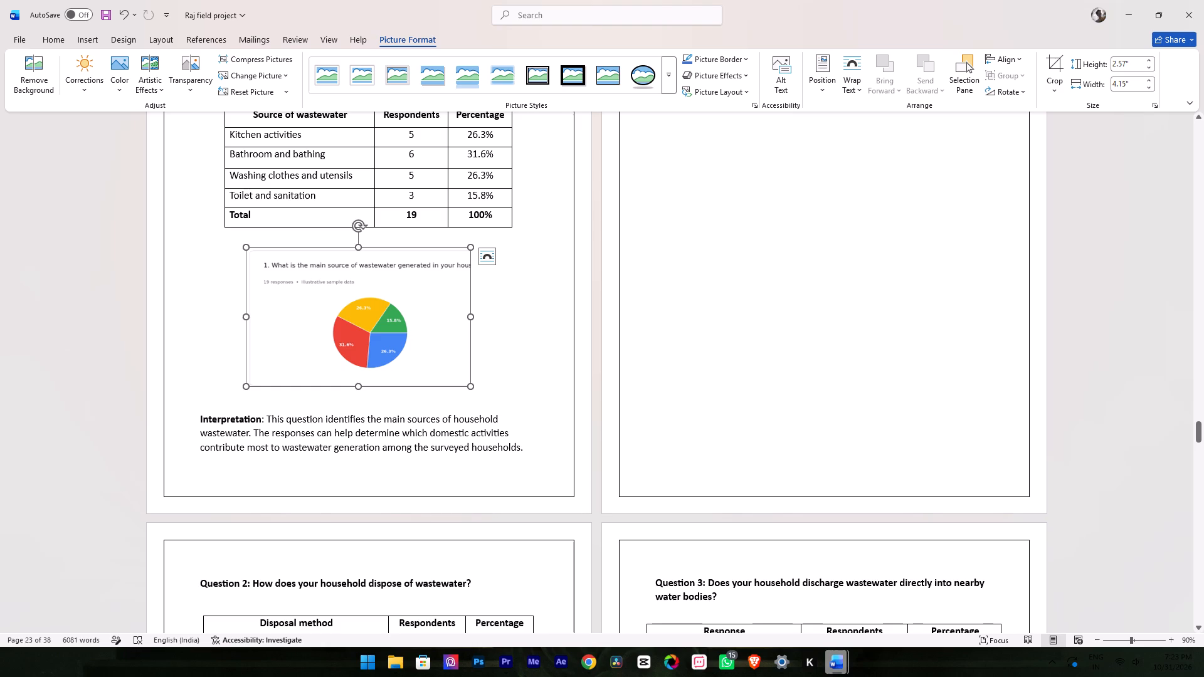
Extend the crop of the Question 1 chart image to about 5.87 by 2.63 inches to include the full title and legend dots.
double_click(450, 312)
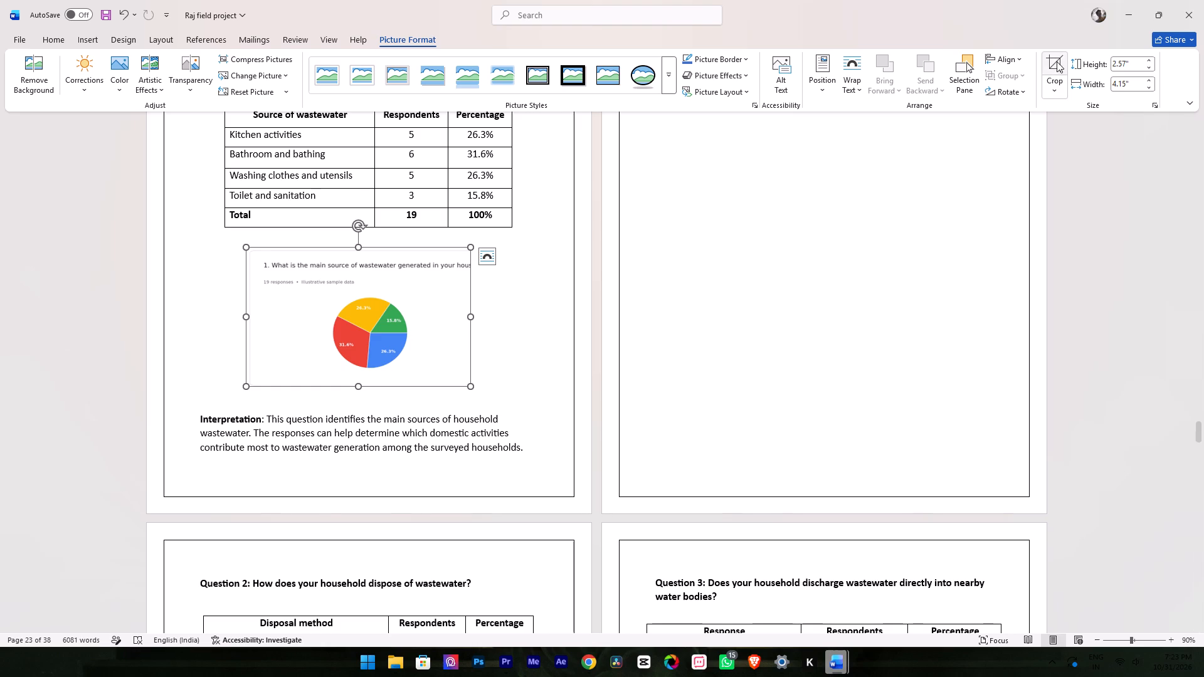
left_click(1057, 61)
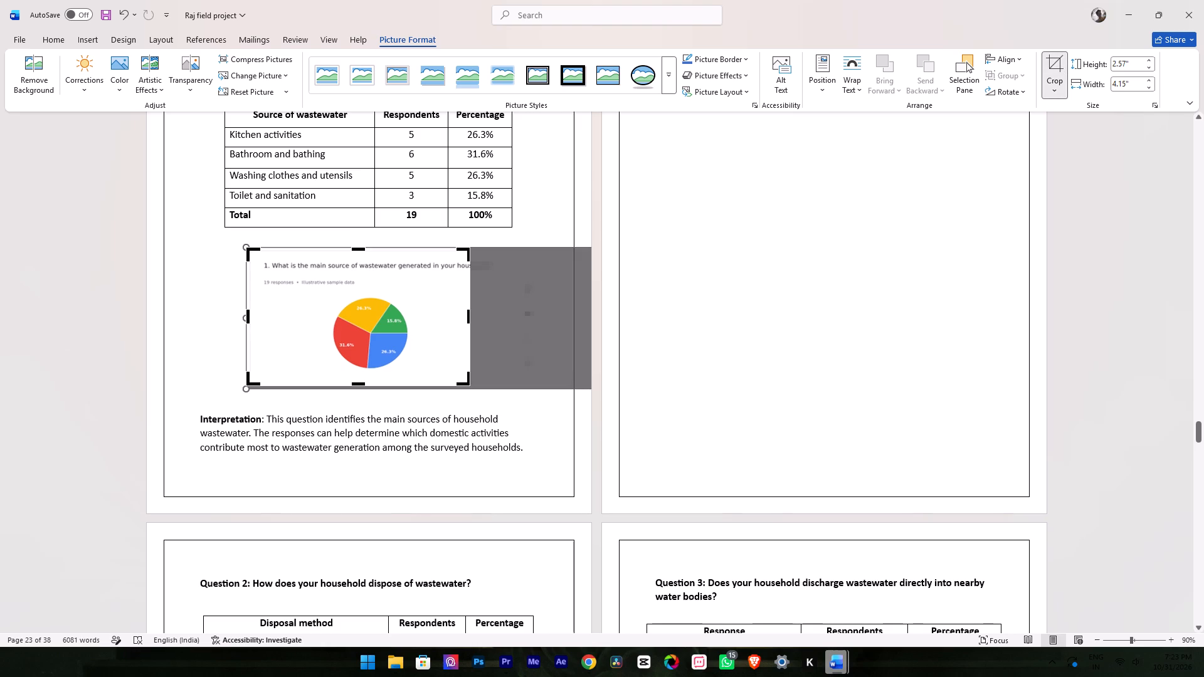
left_click_drag(471, 320, 497, 320)
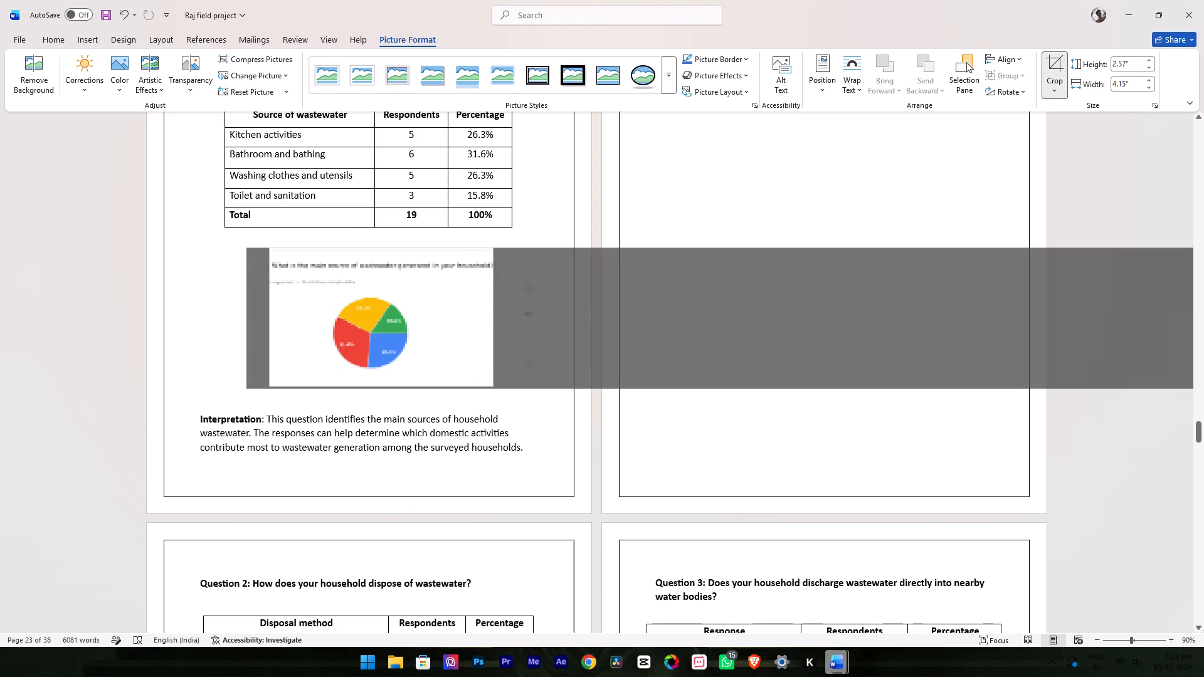
left_click_drag(497, 320, 456, 319)
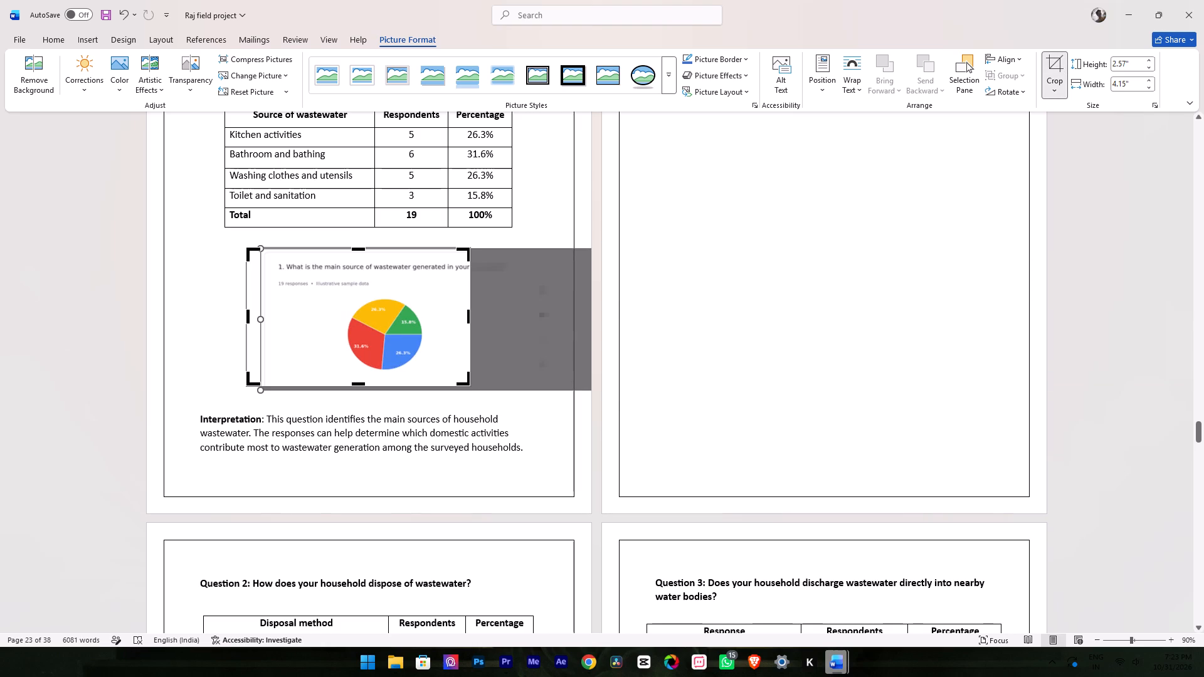
key("ctrl+z")
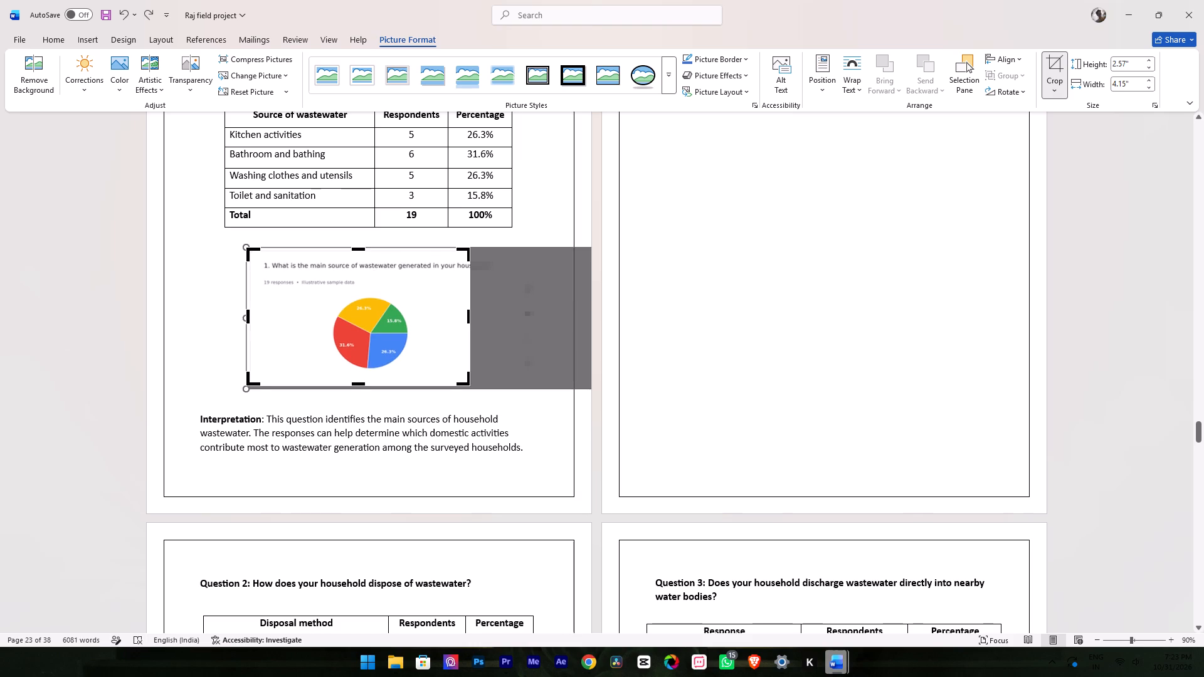
left_click_drag(465, 384, 570, 395)
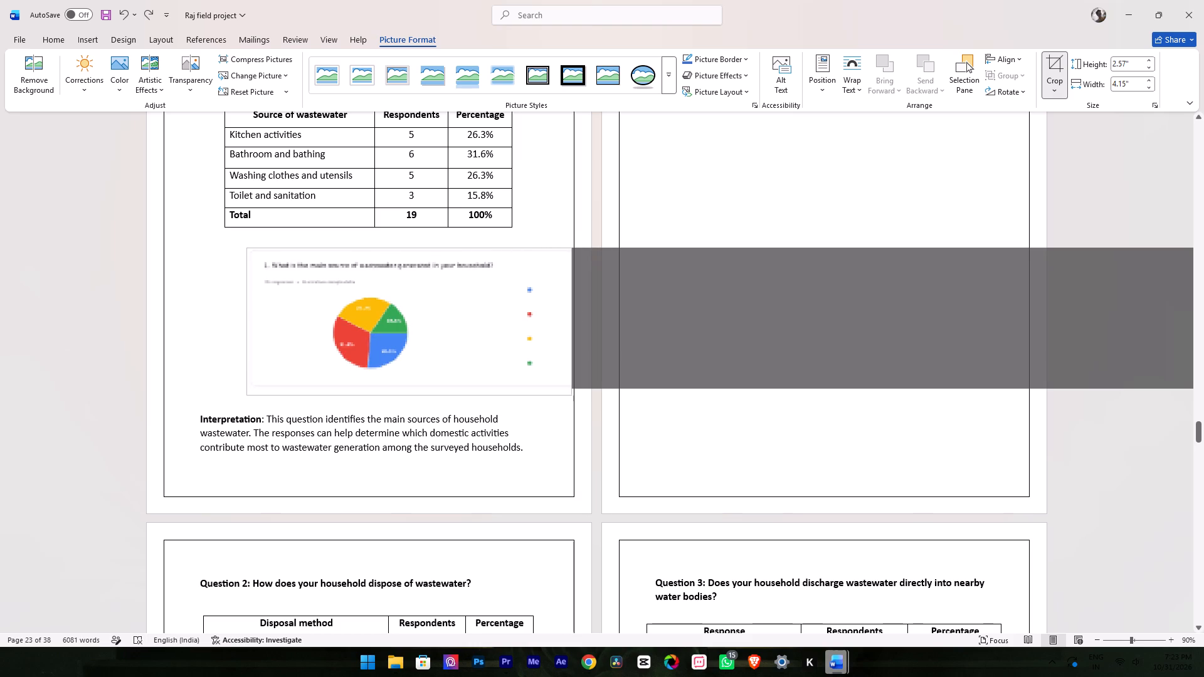
left_click_drag(570, 395, 563, 389)
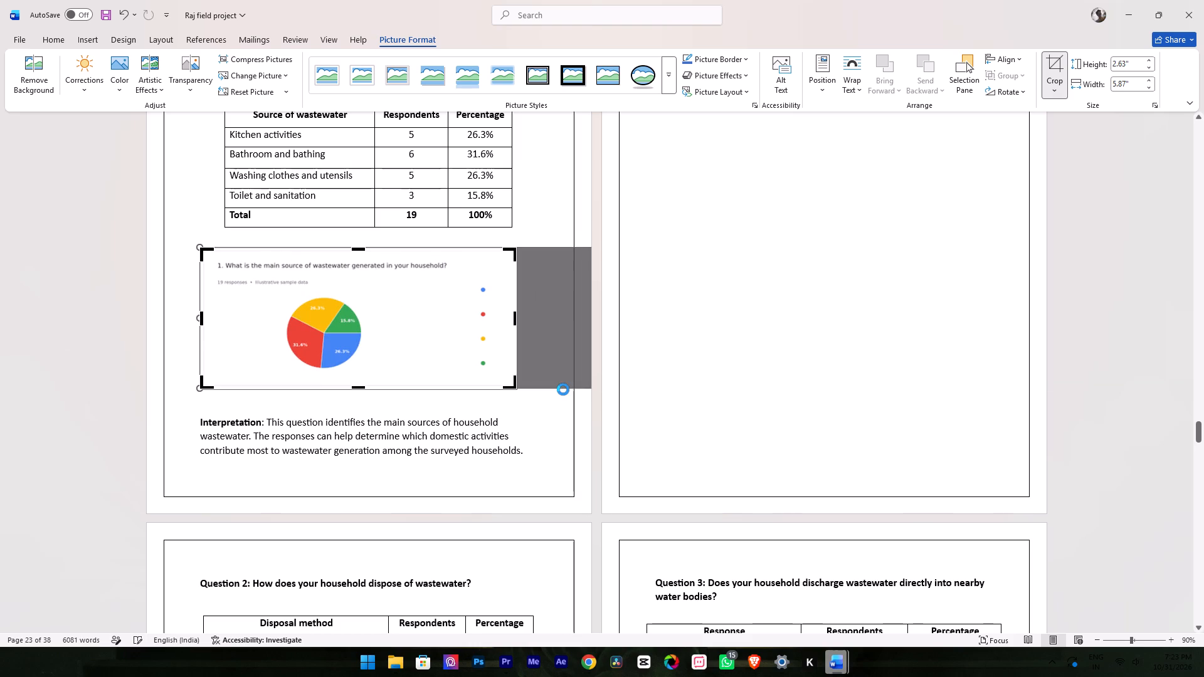
left_click(868, 317)
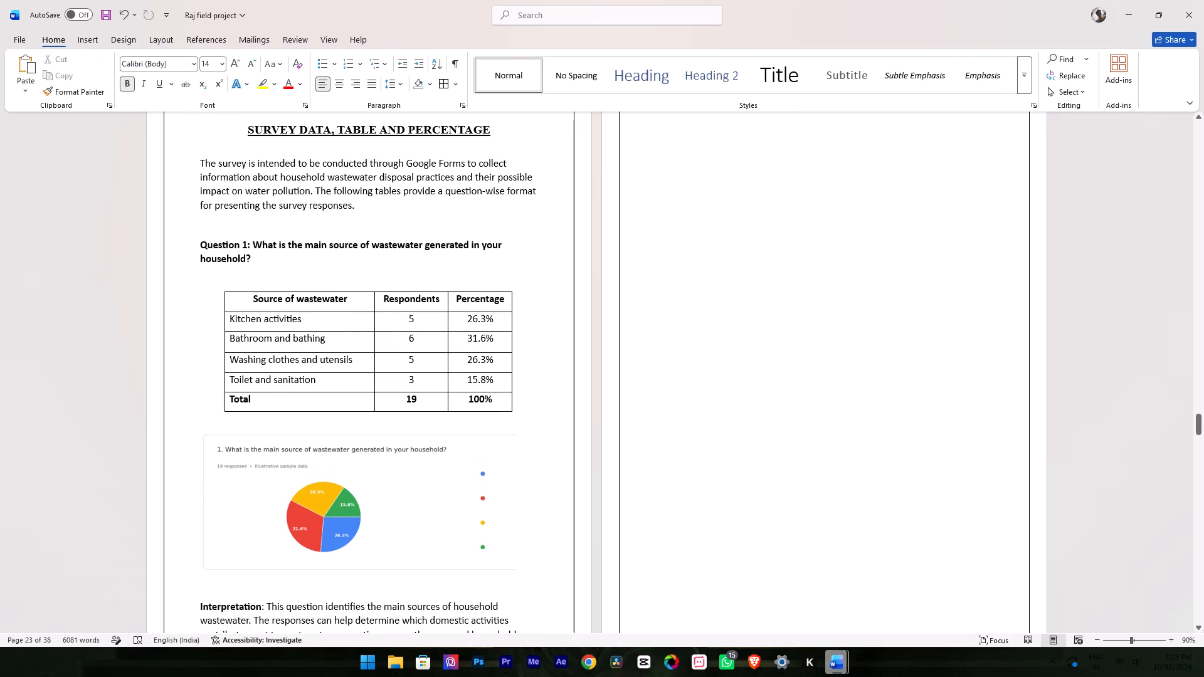
Centre-align the Question 1 chart image under its table.
scroll(545, 429, "down", 2)
double_click(393, 450)
left_click_drag(428, 457, 416, 457)
left_click(77, 41)
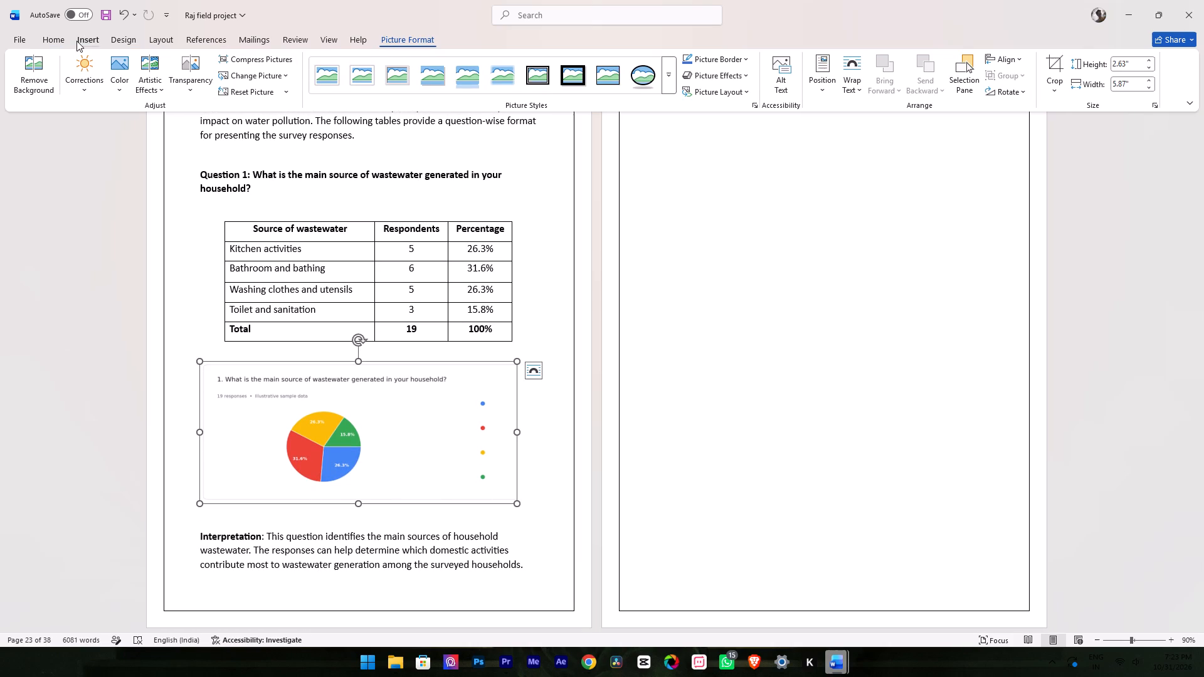
left_click(61, 38)
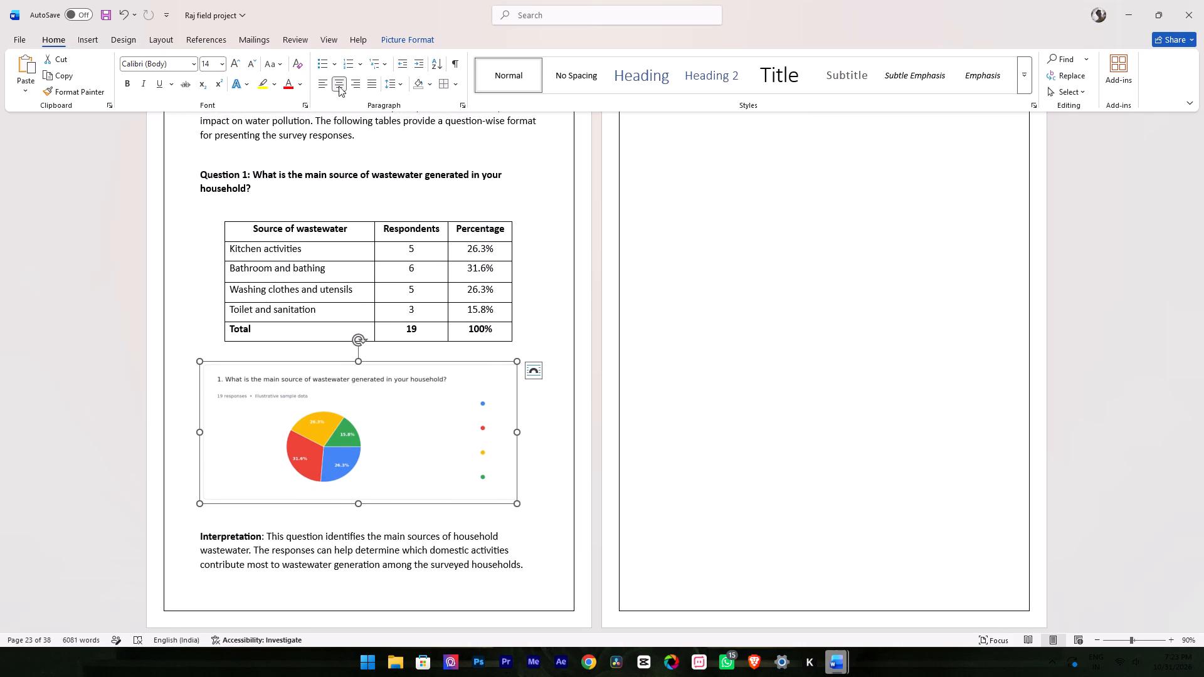
left_click(339, 83)
left_click(339, 83)
left_click(539, 483)
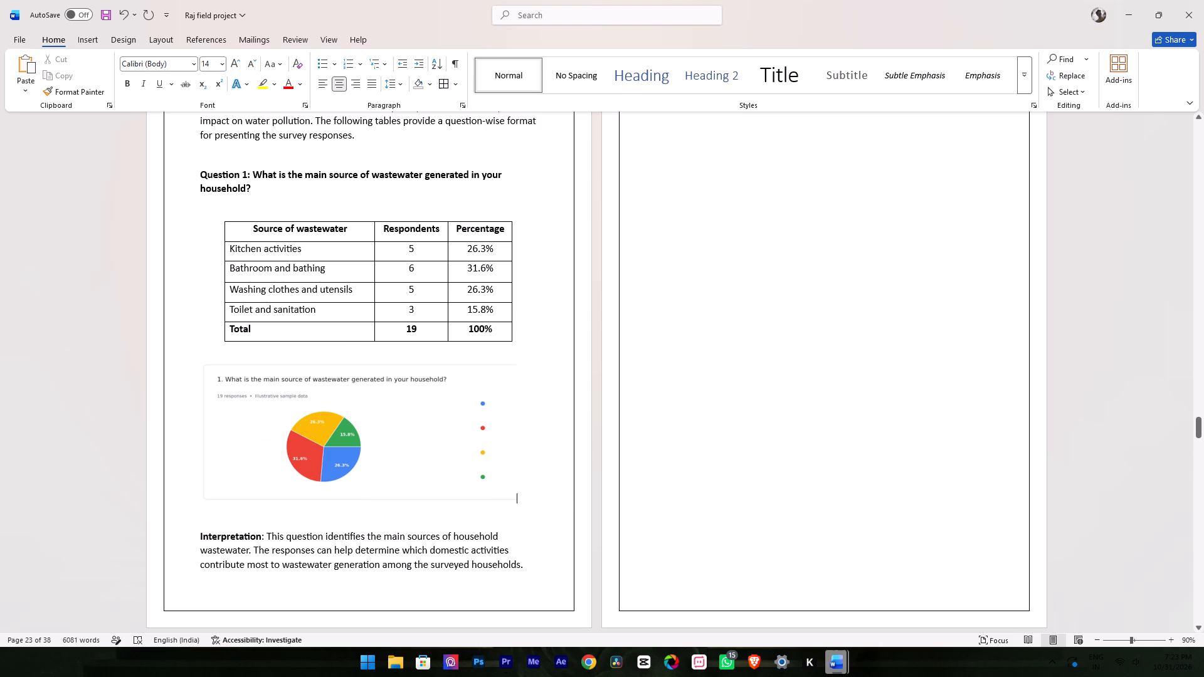
Enlarge the Question 1 chart image slightly and proportionally, keeping it inside the page border above the interpretation paragraph.
left_click(457, 471)
left_click_drag(517, 503, 541, 540)
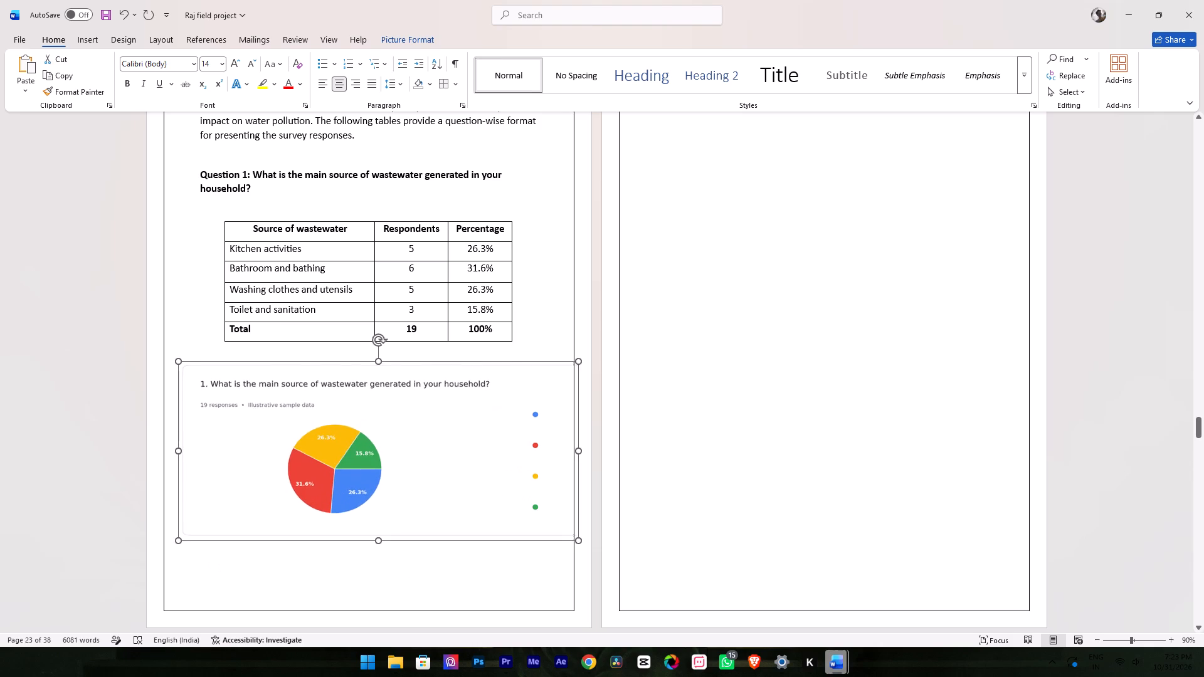
left_click_drag(541, 540, 499, 506)
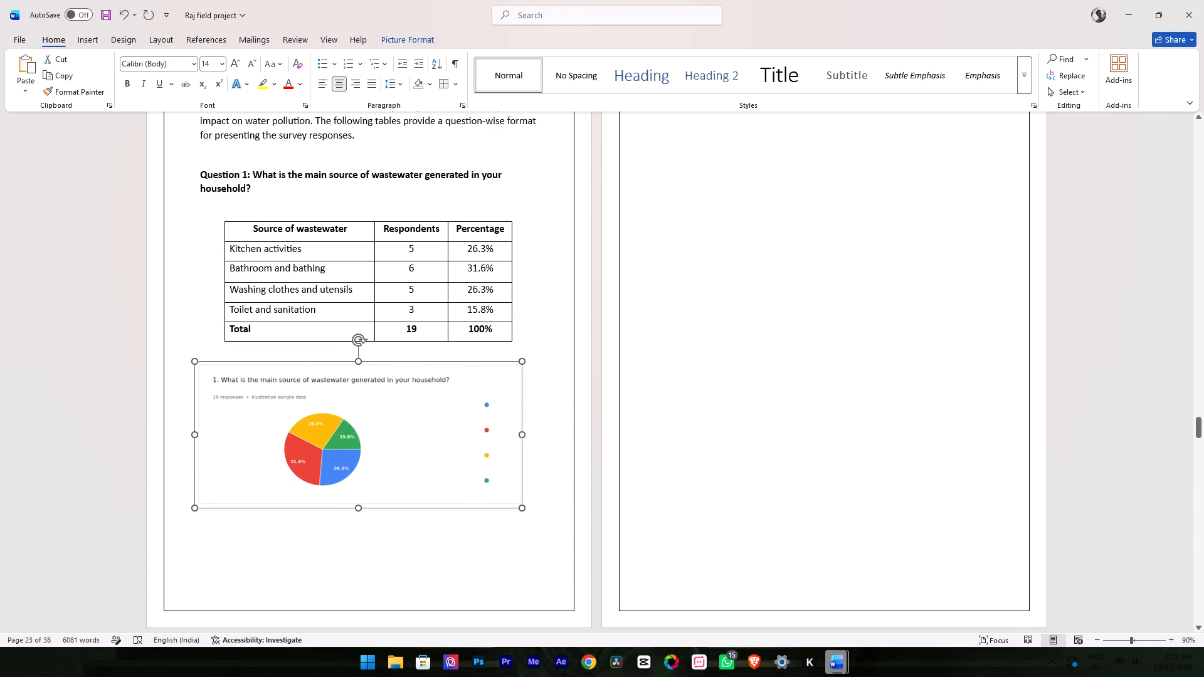
left_click_drag(499, 506, 507, 506)
left_click(538, 538)
left_click(431, 464)
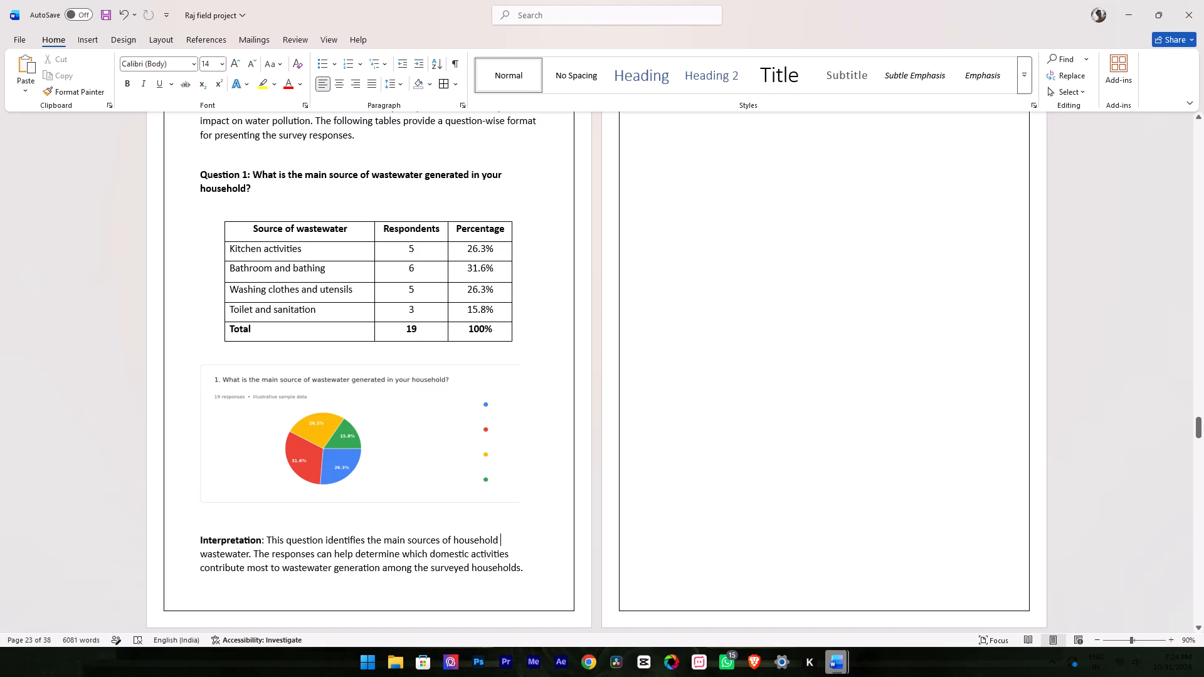
Delete the blank page between the Question 1 and Question 2 pages.
scroll(679, 444, "up", 7)
scroll(677, 437, "down", 9)
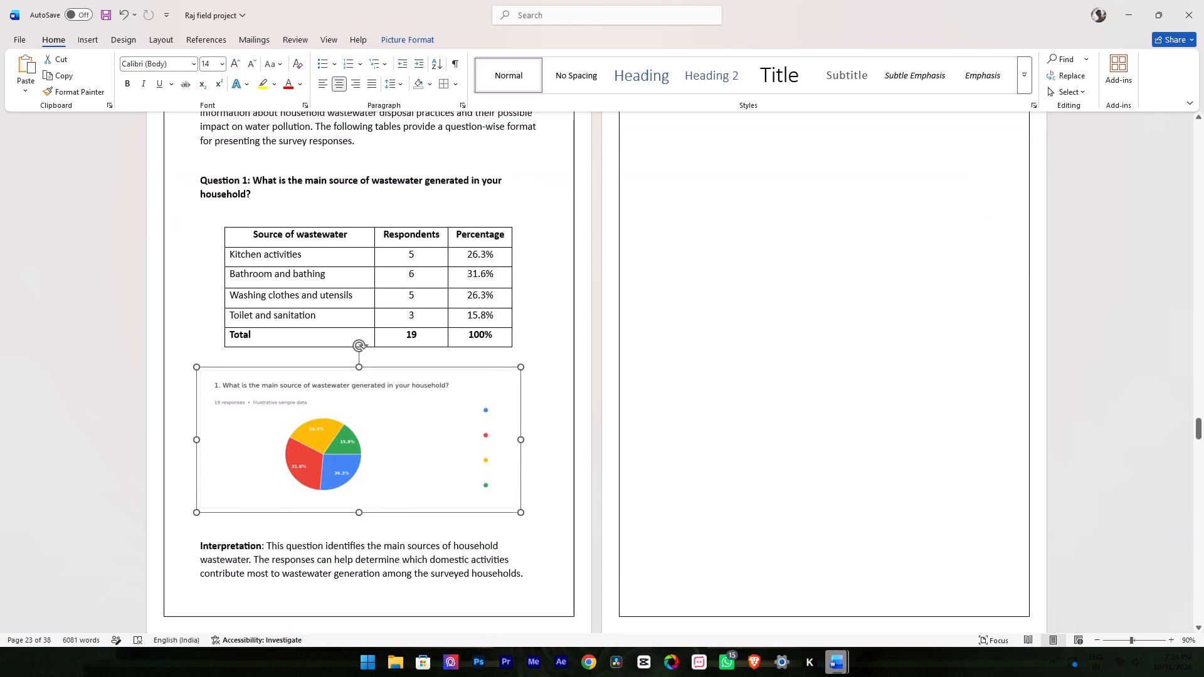
scroll(656, 438, "down", 3)
scroll(581, 452, "down", 3)
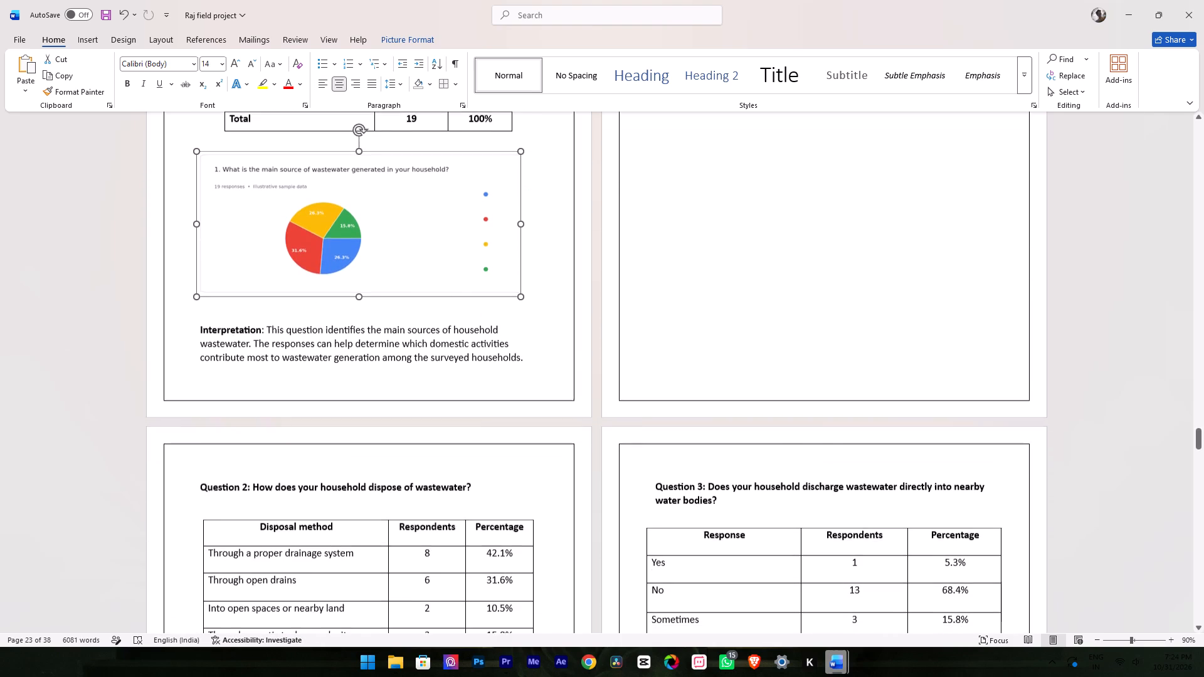
scroll(389, 424, "up", 5)
scroll(438, 412, "up", 4)
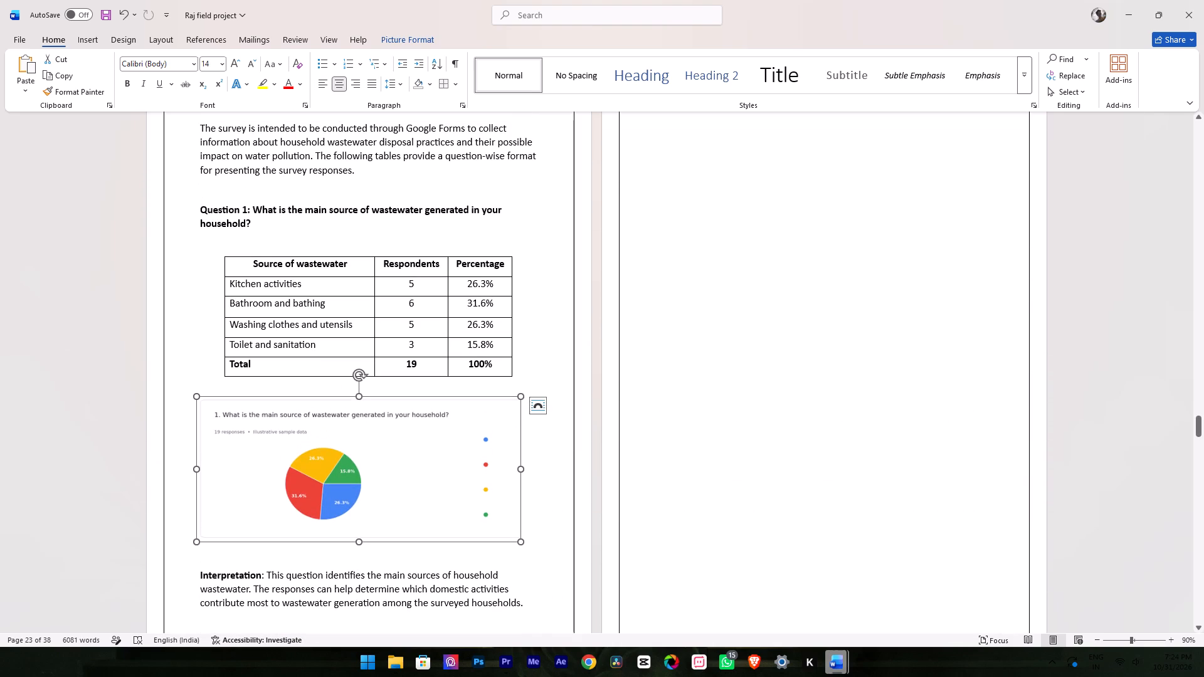
scroll(720, 288, "up", 4)
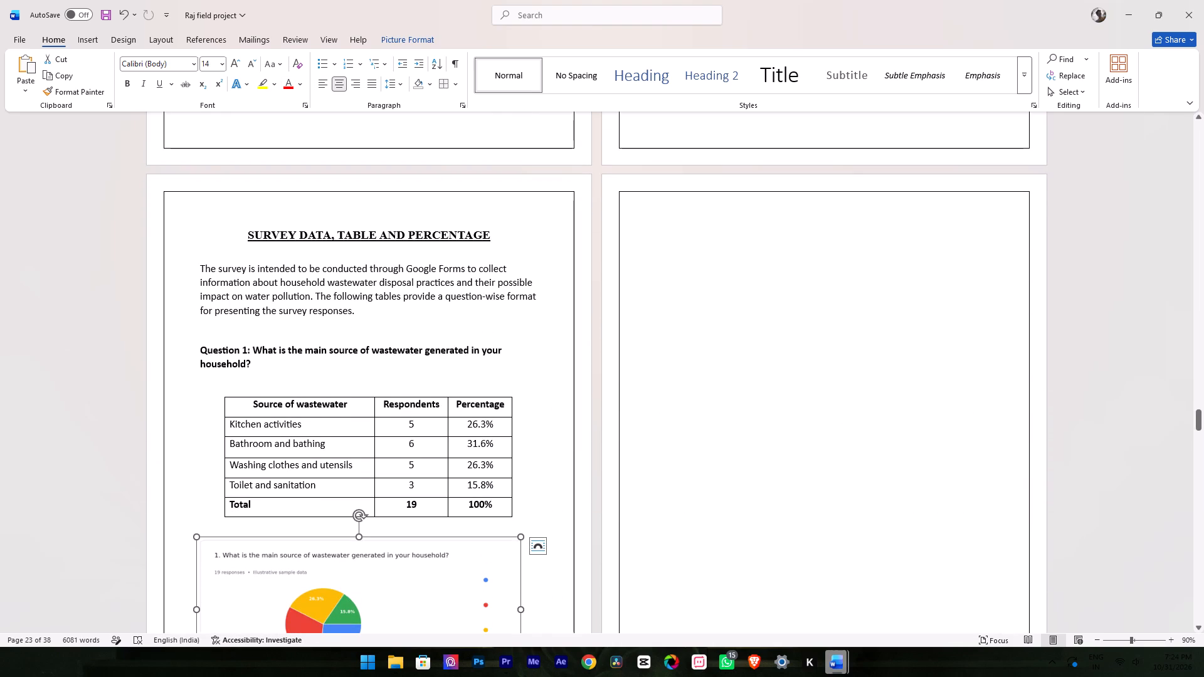
scroll(720, 362, "up", 3)
left_click(666, 338)
key("BackSpace")
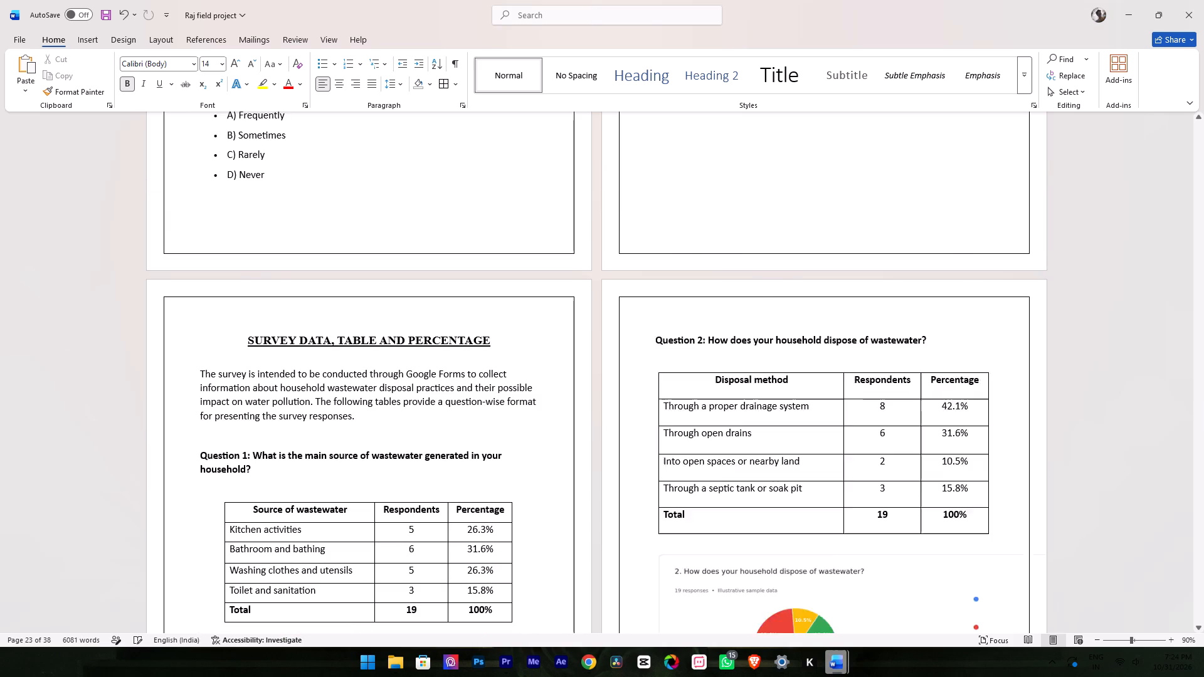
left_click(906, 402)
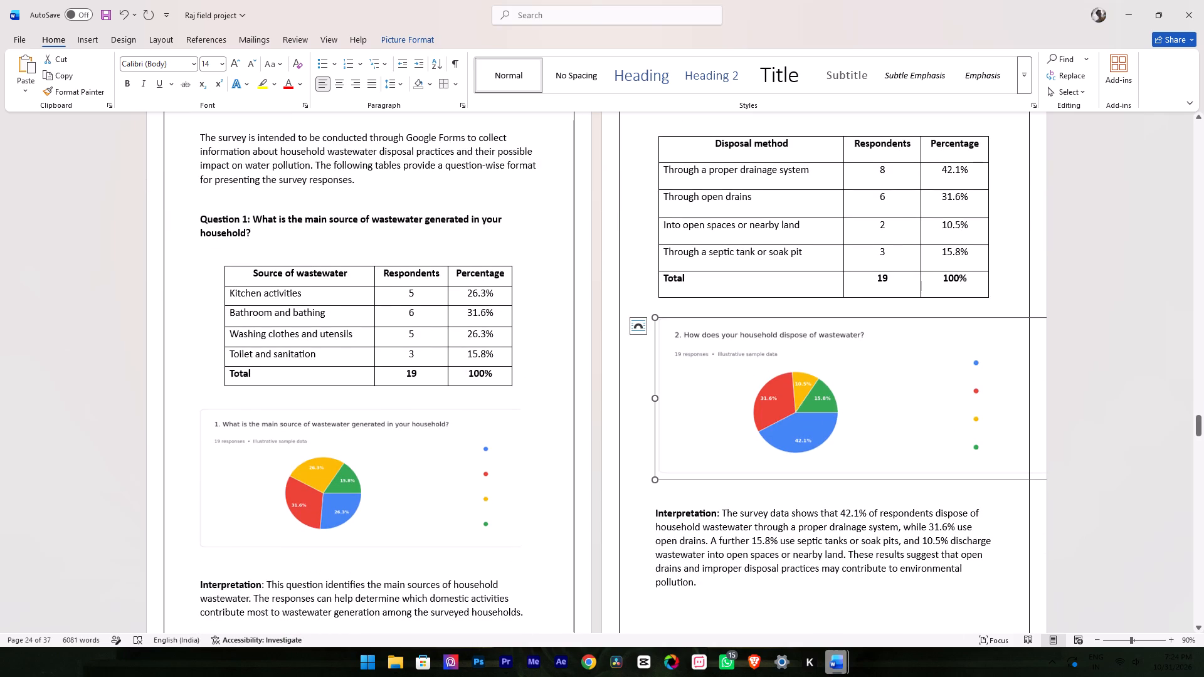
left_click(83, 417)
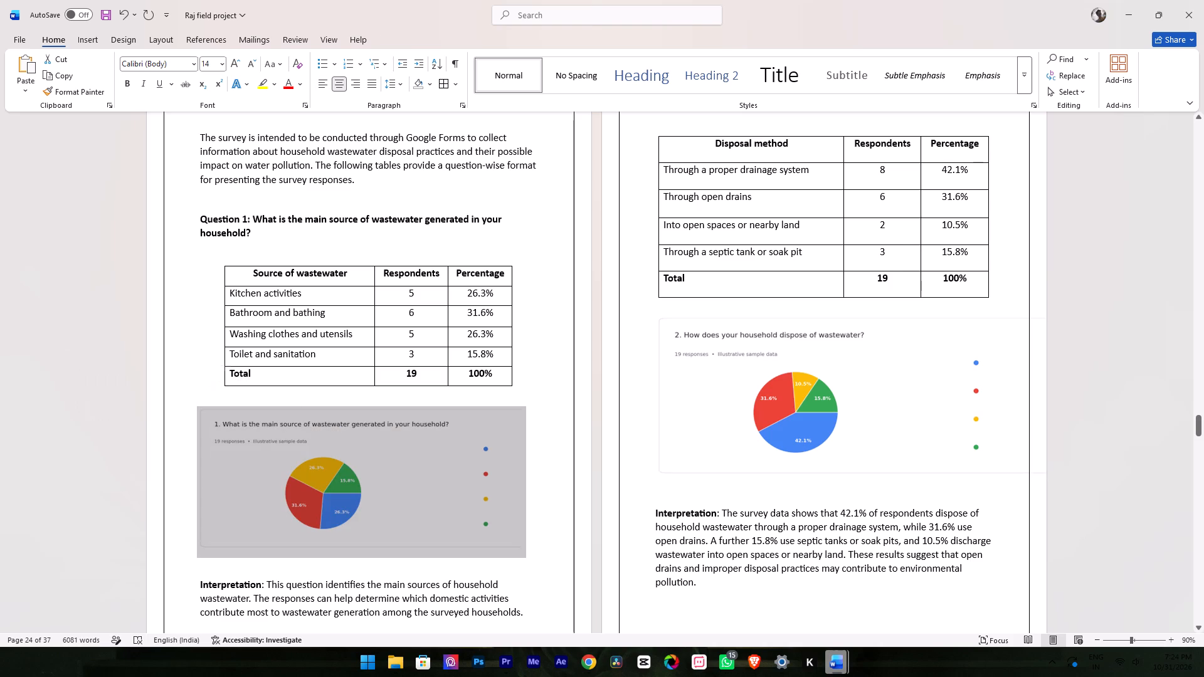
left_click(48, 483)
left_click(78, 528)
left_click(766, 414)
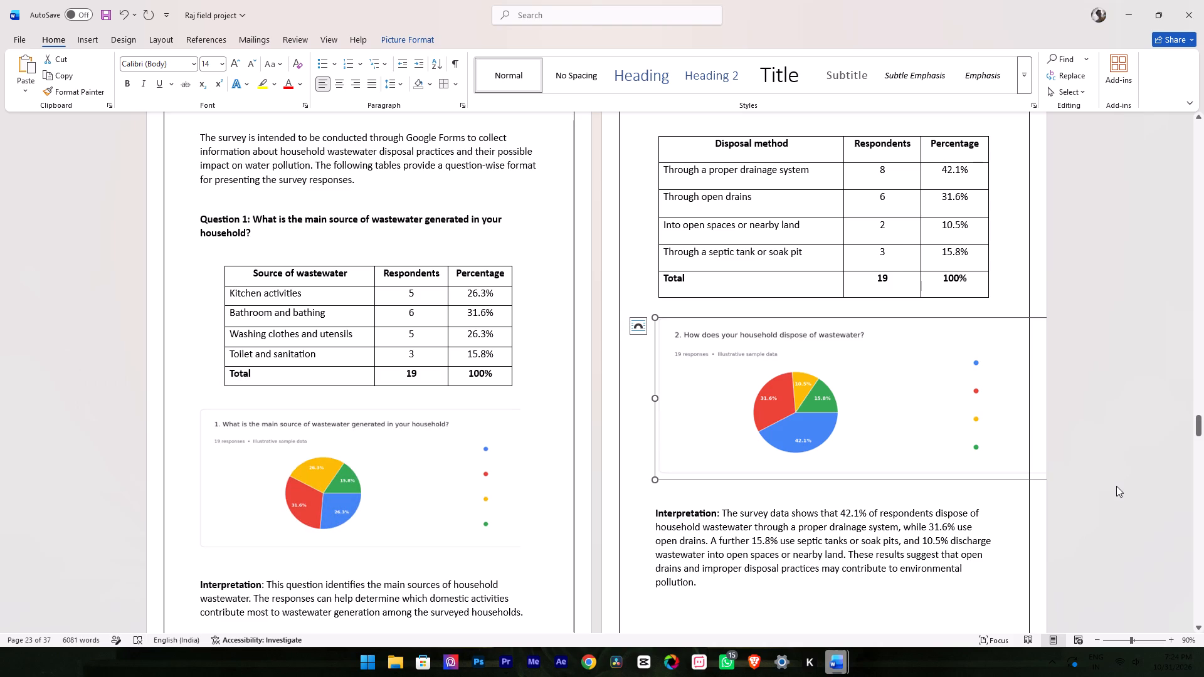
Save the document.
key("ctrl+s")
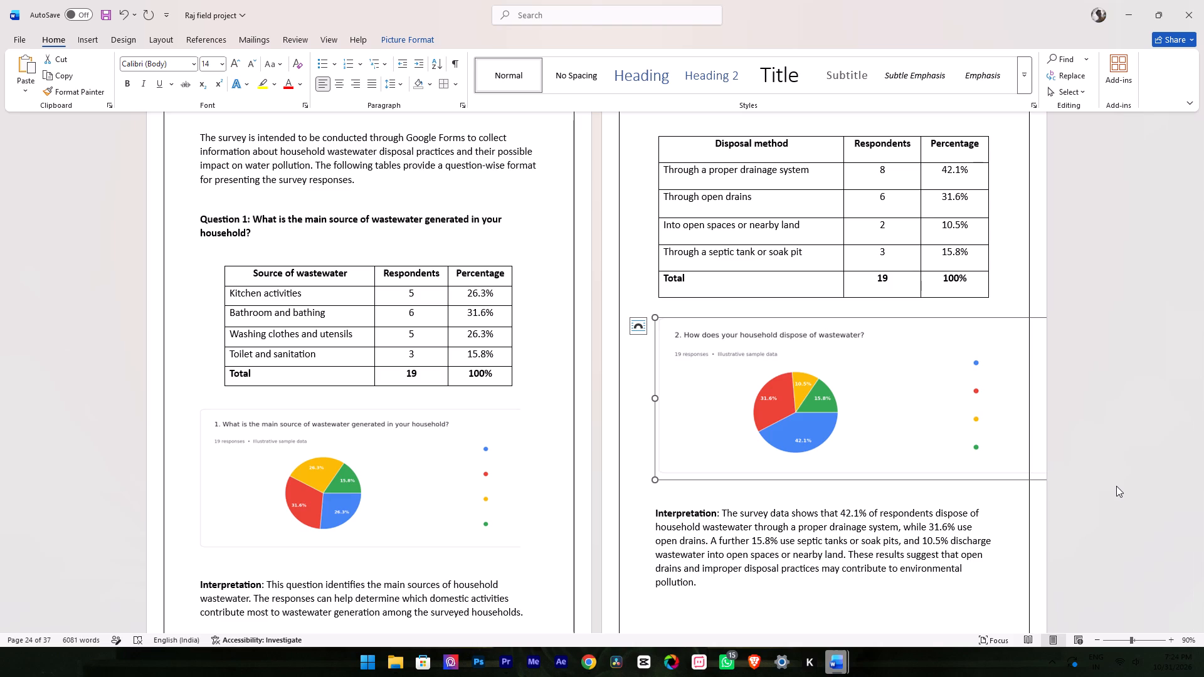
left_click(1116, 485)
key("ctrl+s")
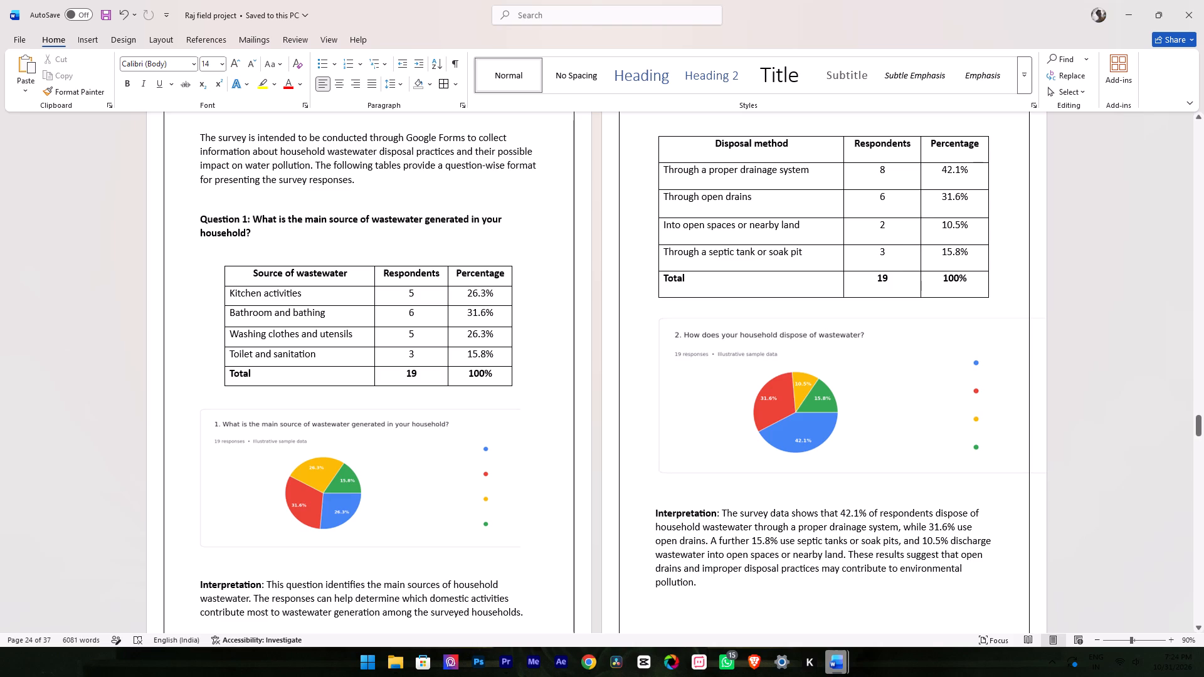
Review the layout of the tables and charts on the Question 3 to Question 6 pages.
scroll(0, 436, "down", 14)
scroll(81, 444, "down", 4)
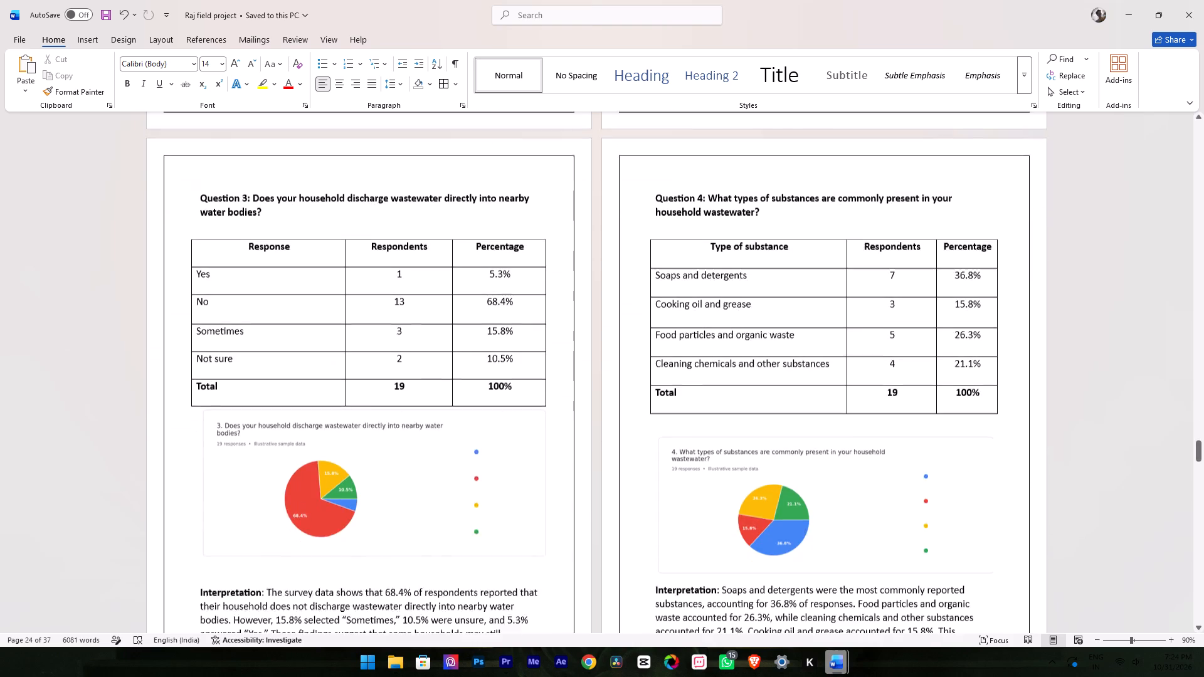
scroll(89, 439, "down", 14)
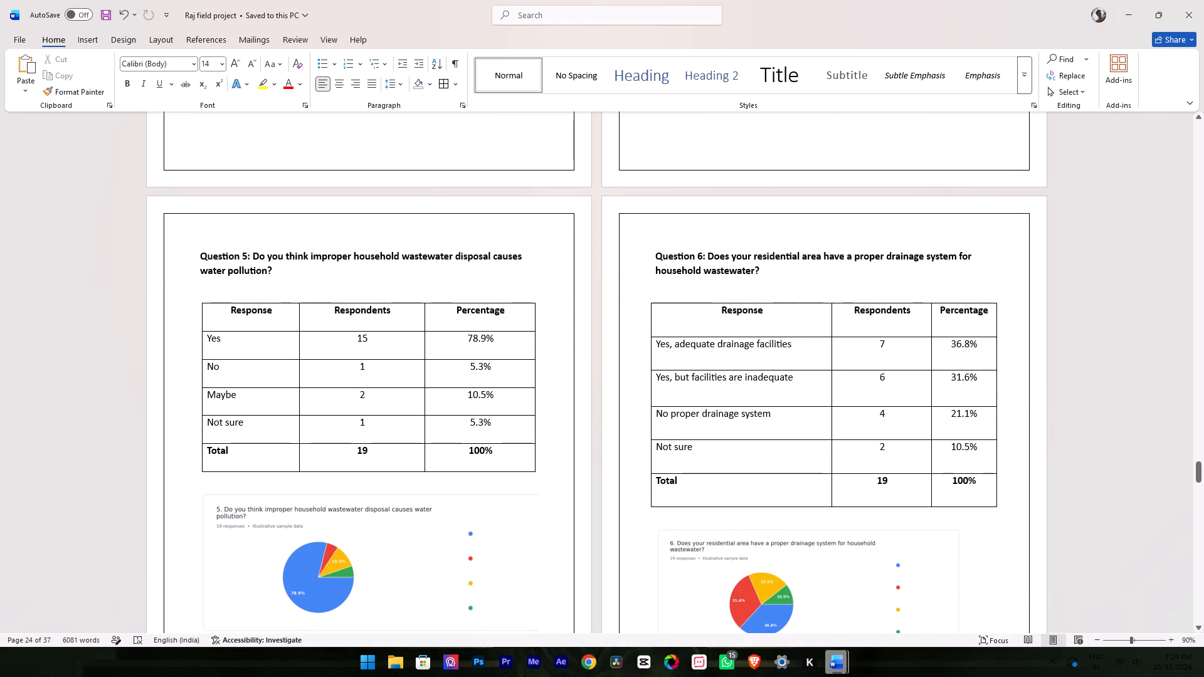
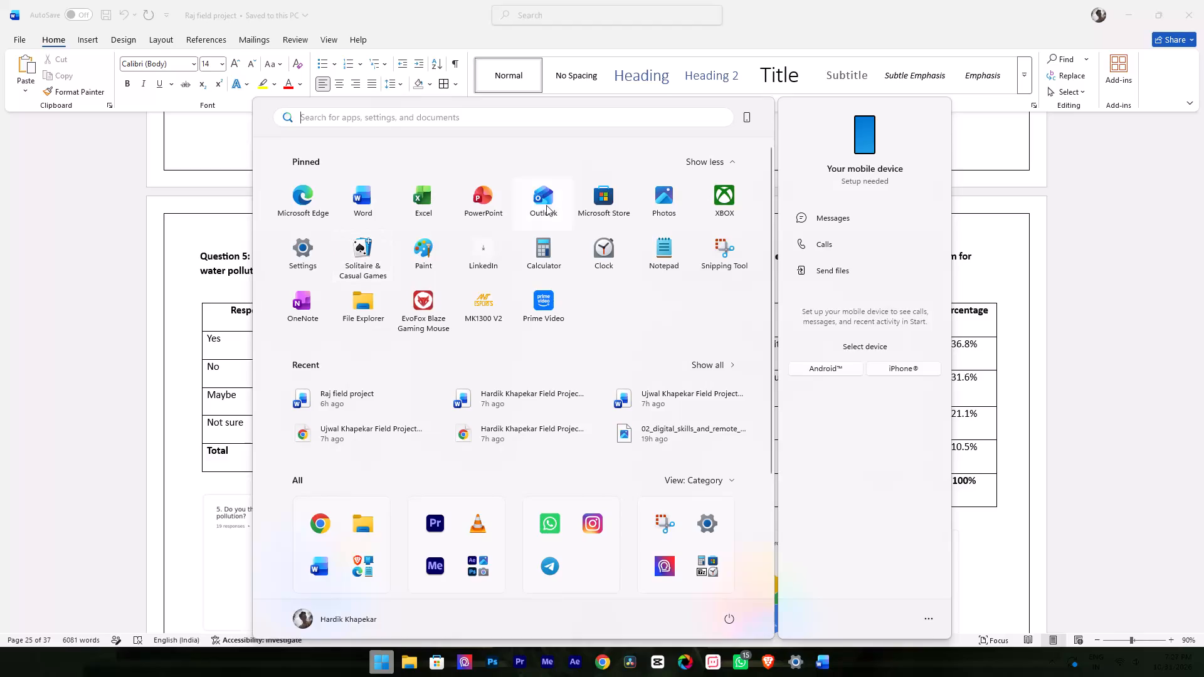
Launch the app with the black K logo from the Other category of installed apps.
scroll(358, 454, "down", 3)
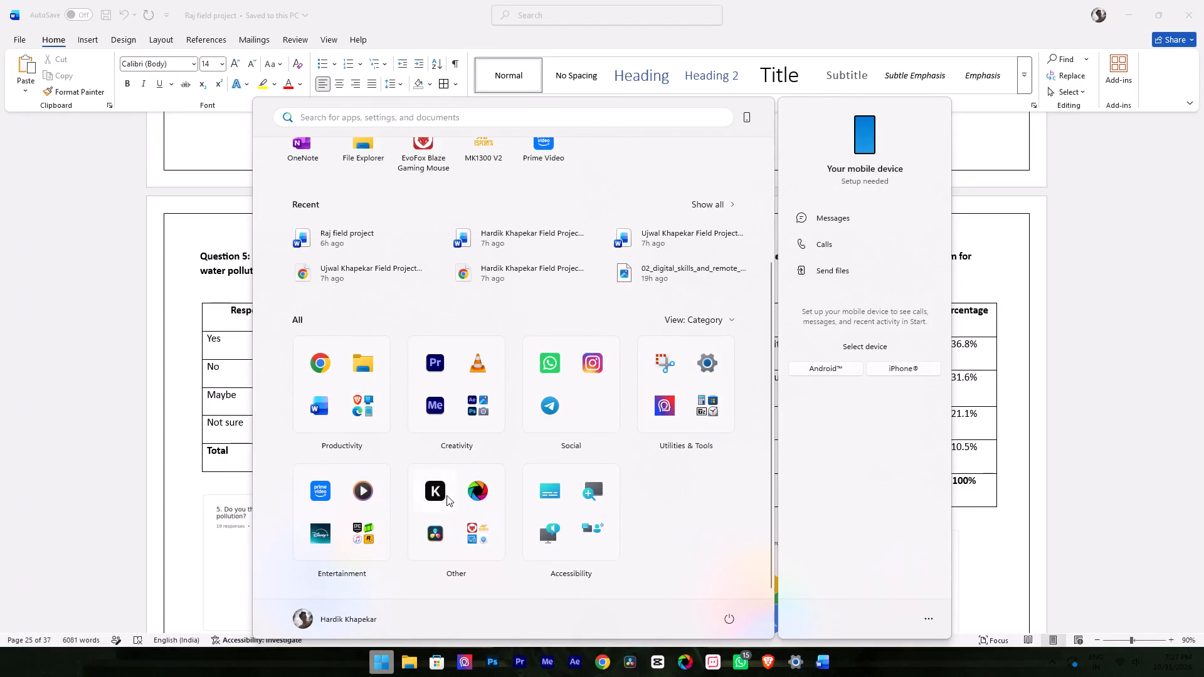
left_click(440, 491)
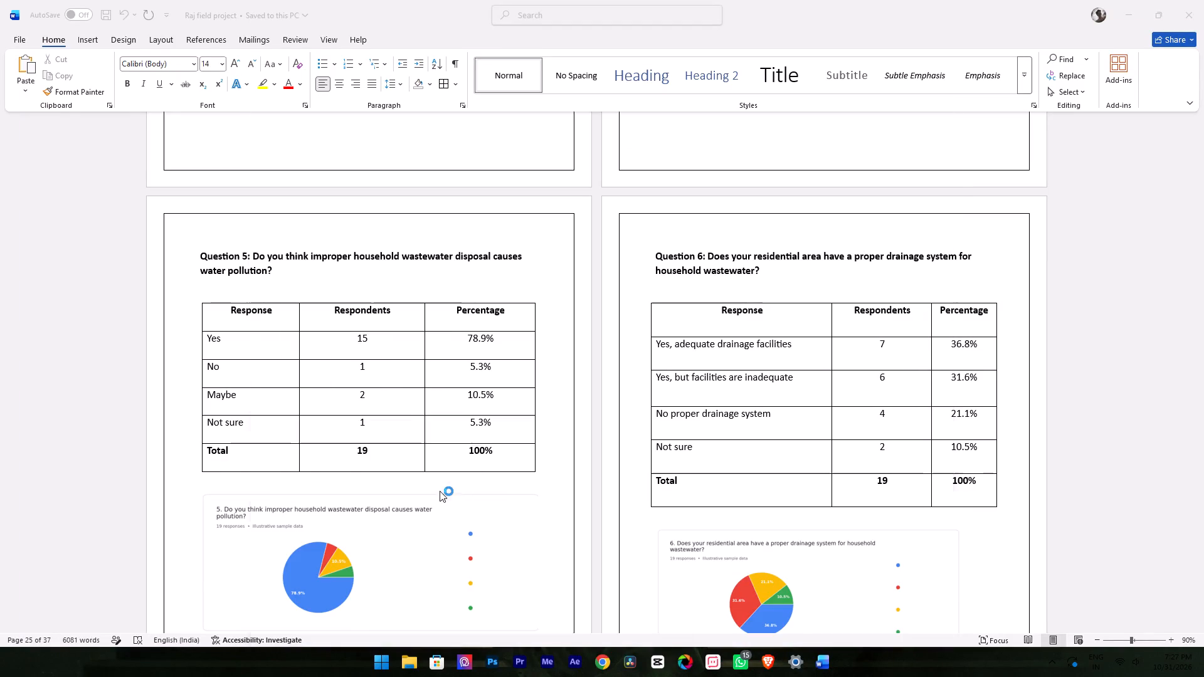